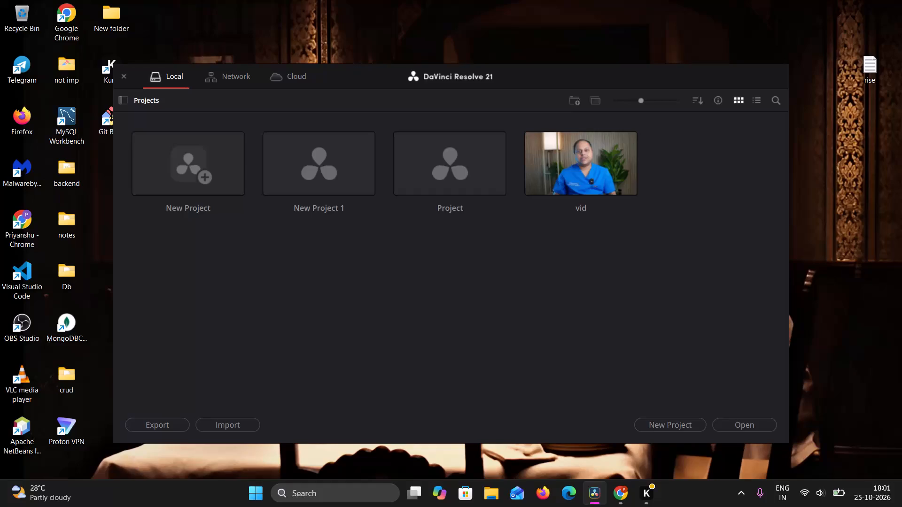
Switch to Chrome and search Pixabay for "nature".
{"action": "left_click", "coordinate": [625, 506]}
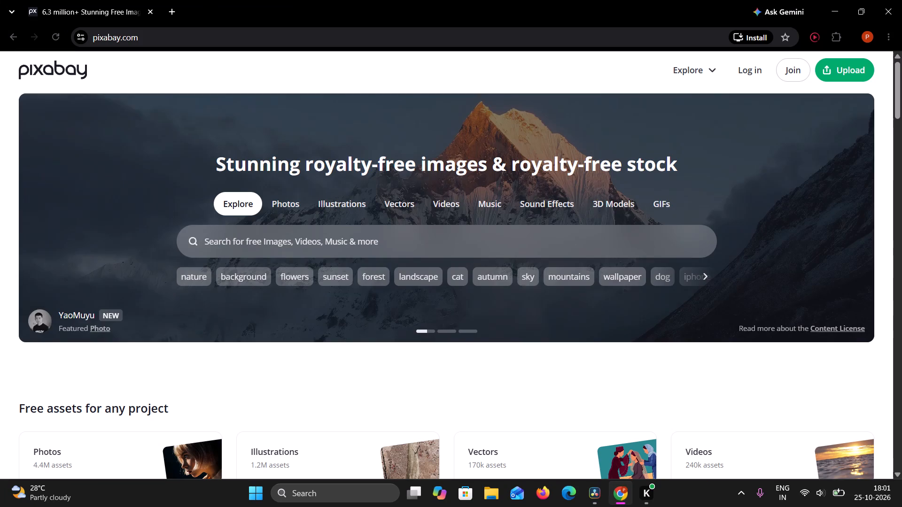
{"action": "scroll", "coordinate": [243, 240], "scroll_direction": "down", "scroll_amount": 1}
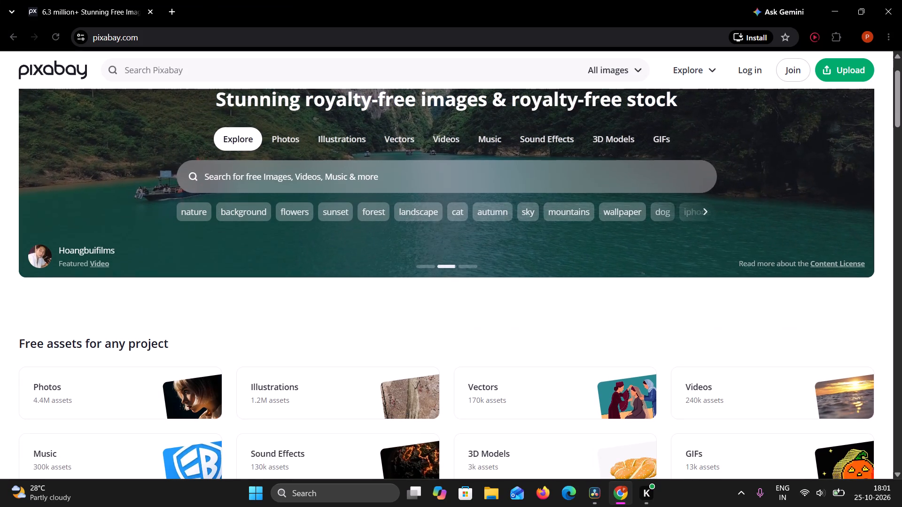
{"action": "left_click", "coordinate": [256, 177]}
{"action": "type", "text": "nature"}
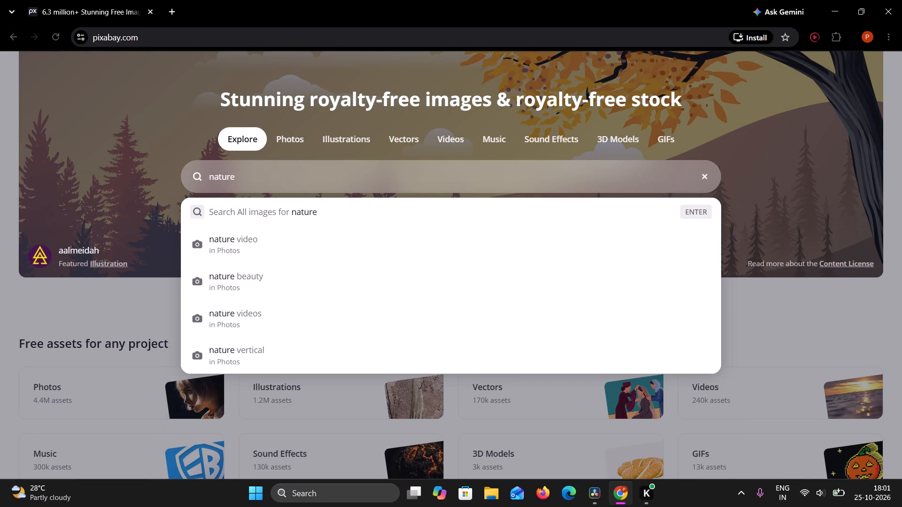
{"action": "key", "text": "Return"}
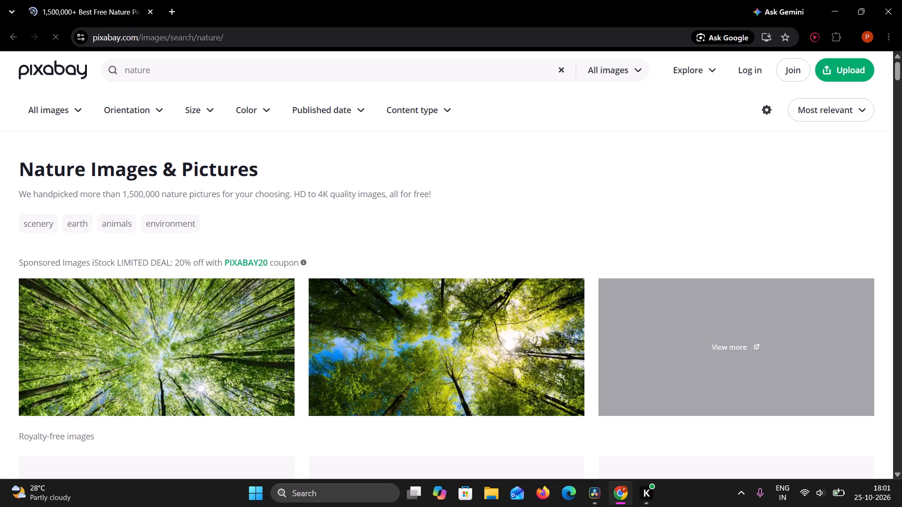
Browse the nature images briefly, then restrict the search to videos.
{"action": "scroll", "coordinate": [256, 177], "scroll_direction": "down", "scroll_amount": 2}
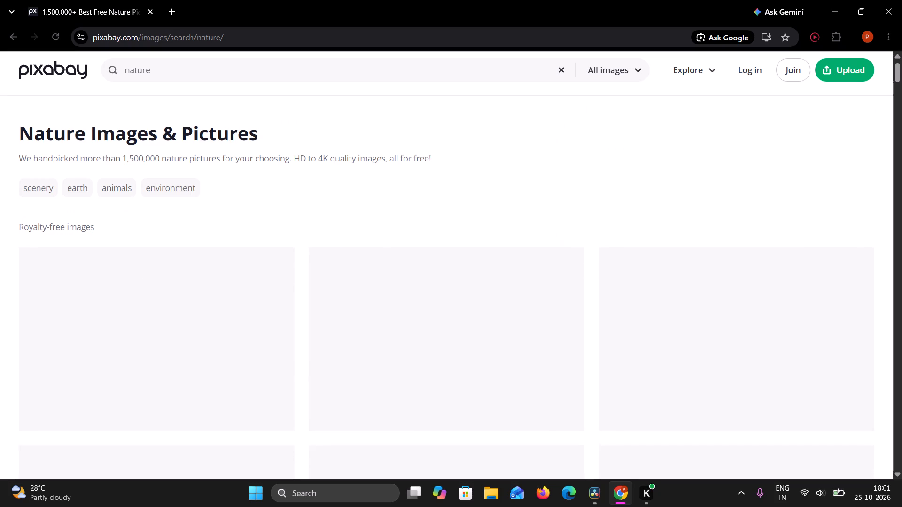
{"action": "scroll", "coordinate": [256, 177], "scroll_direction": "down", "scroll_amount": 1}
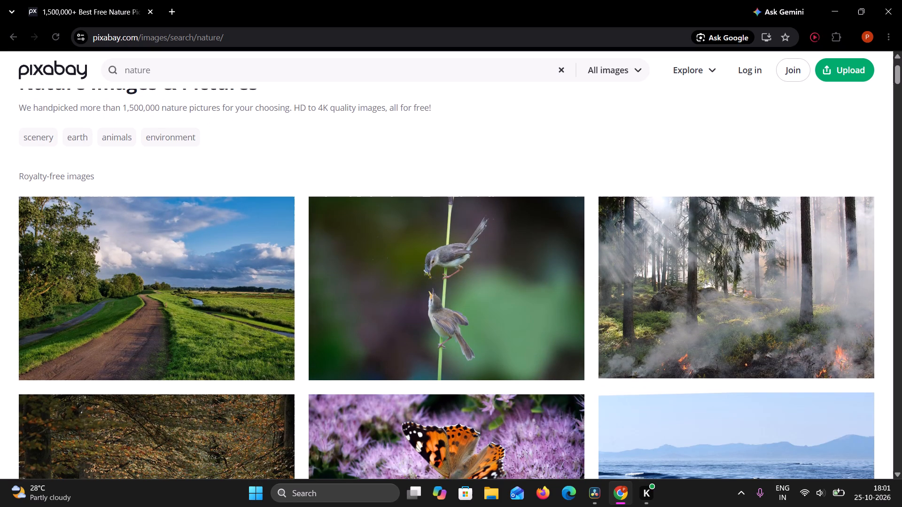
{"action": "scroll", "coordinate": [256, 177], "scroll_direction": "down", "scroll_amount": 1}
{"action": "scroll", "coordinate": [199, 201], "scroll_direction": "up", "scroll_amount": 2}
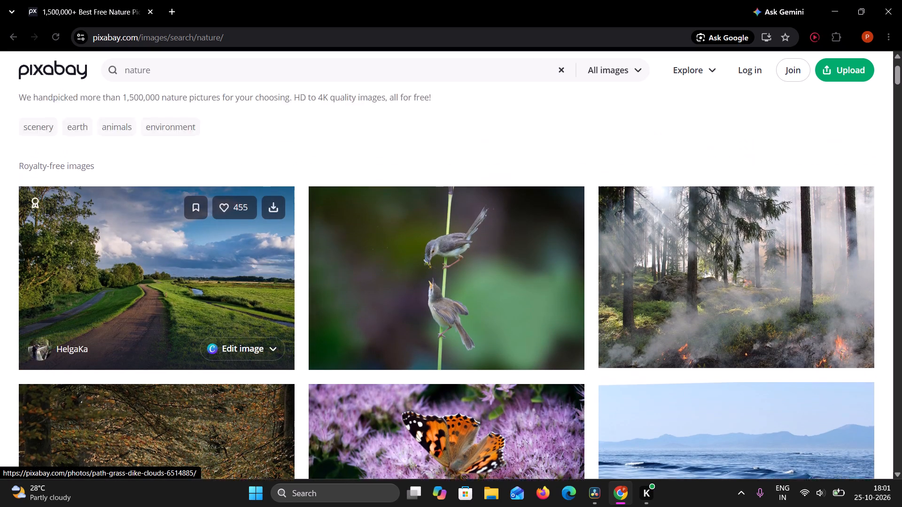
{"action": "scroll", "coordinate": [199, 201], "scroll_direction": "up", "scroll_amount": 1}
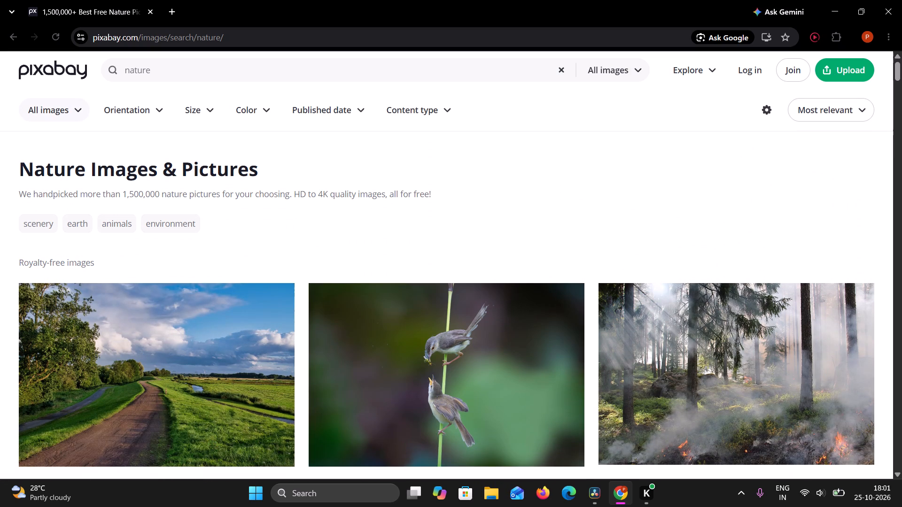
{"action": "left_click", "coordinate": [618, 61]}
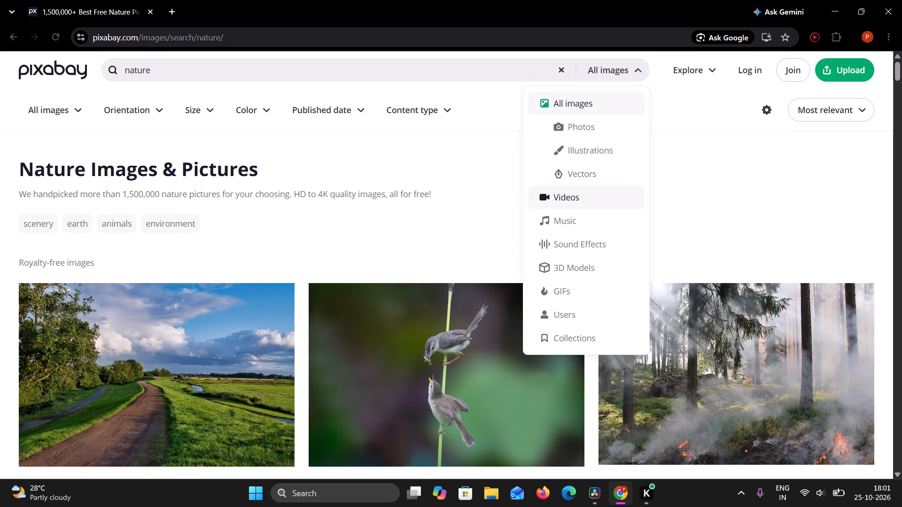
{"action": "left_click", "coordinate": [602, 187]}
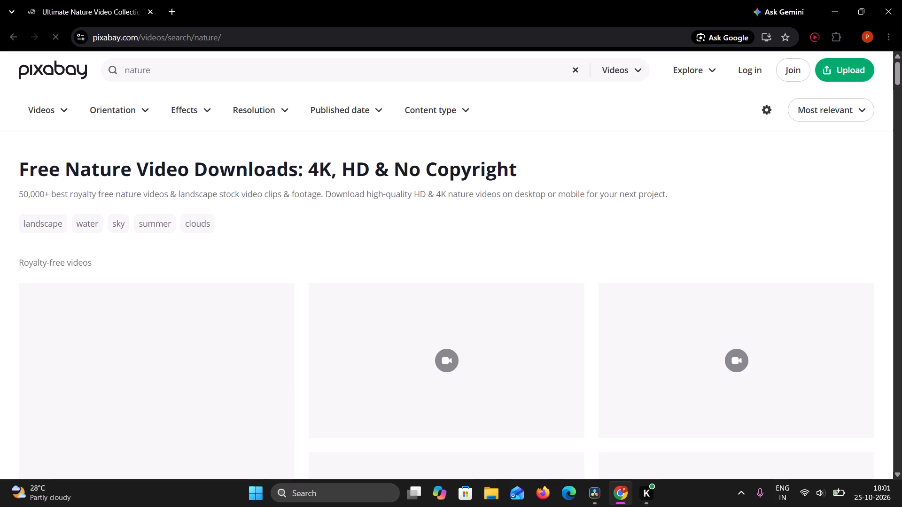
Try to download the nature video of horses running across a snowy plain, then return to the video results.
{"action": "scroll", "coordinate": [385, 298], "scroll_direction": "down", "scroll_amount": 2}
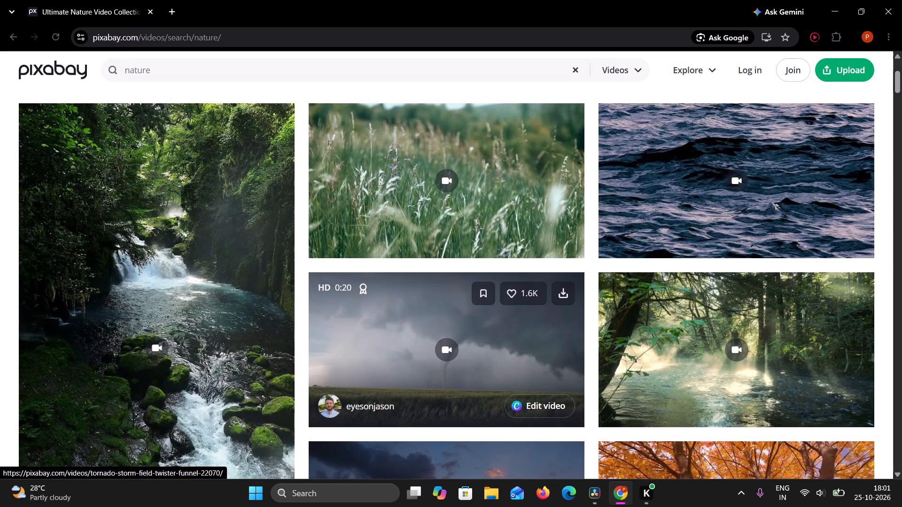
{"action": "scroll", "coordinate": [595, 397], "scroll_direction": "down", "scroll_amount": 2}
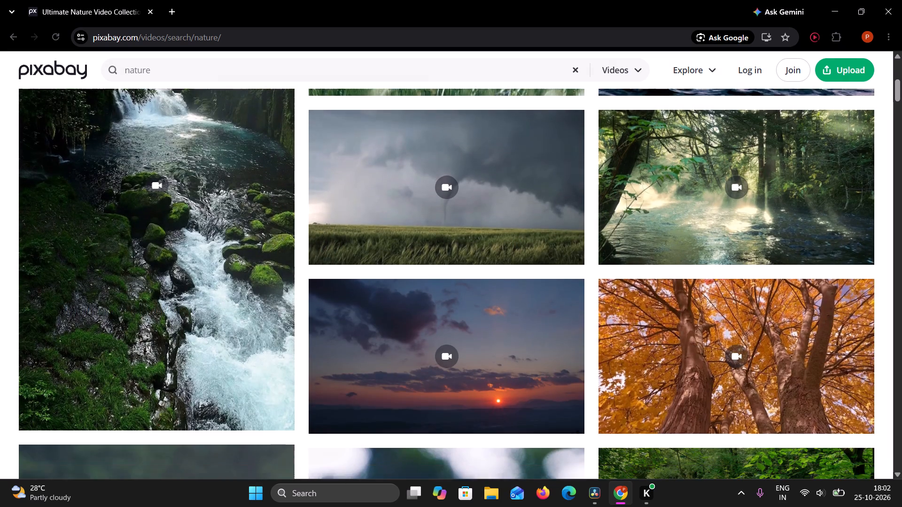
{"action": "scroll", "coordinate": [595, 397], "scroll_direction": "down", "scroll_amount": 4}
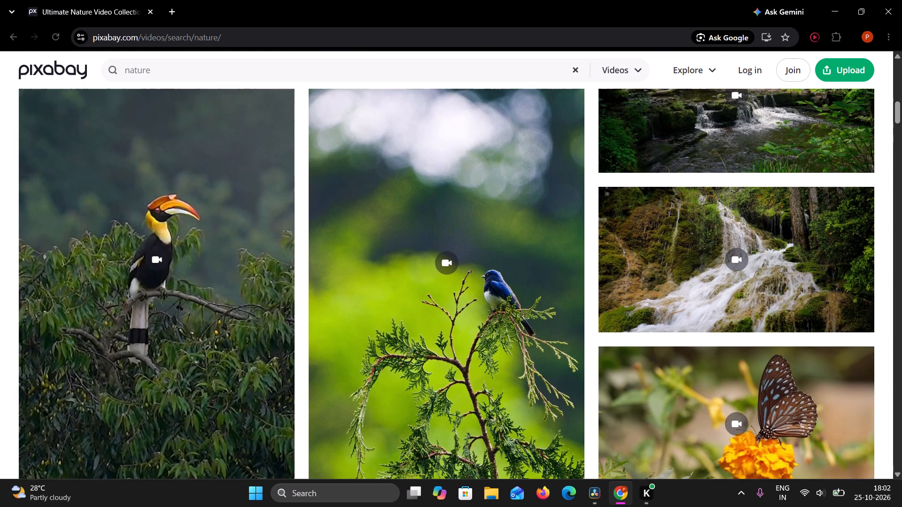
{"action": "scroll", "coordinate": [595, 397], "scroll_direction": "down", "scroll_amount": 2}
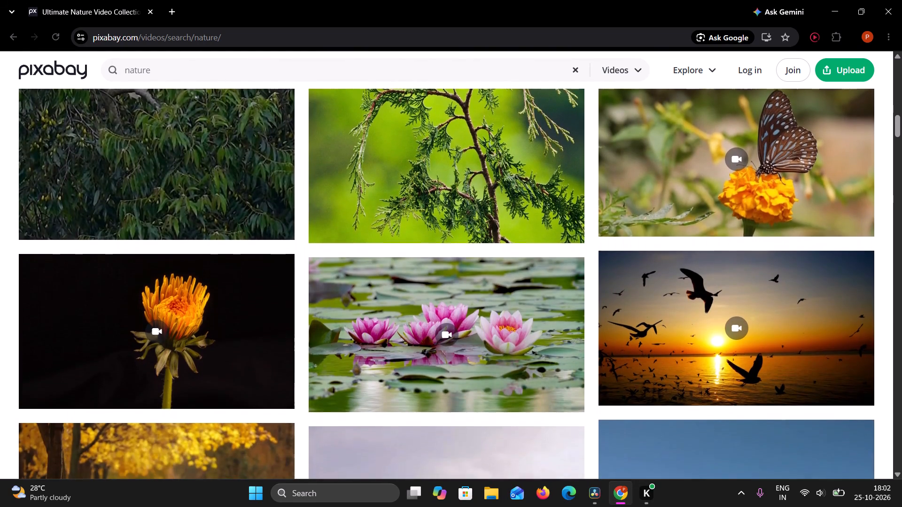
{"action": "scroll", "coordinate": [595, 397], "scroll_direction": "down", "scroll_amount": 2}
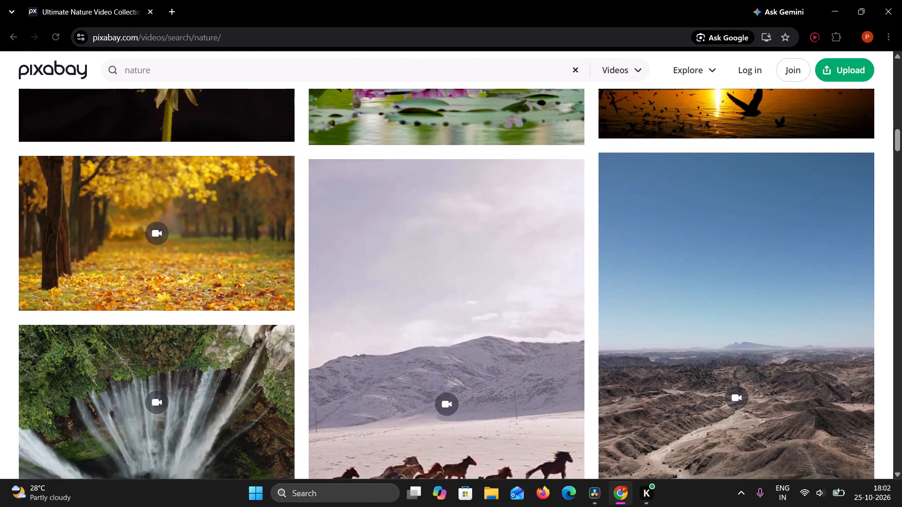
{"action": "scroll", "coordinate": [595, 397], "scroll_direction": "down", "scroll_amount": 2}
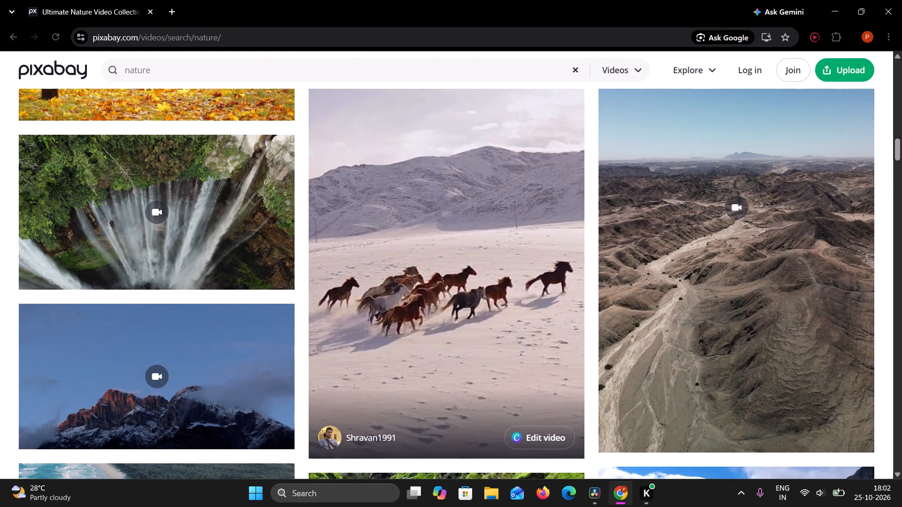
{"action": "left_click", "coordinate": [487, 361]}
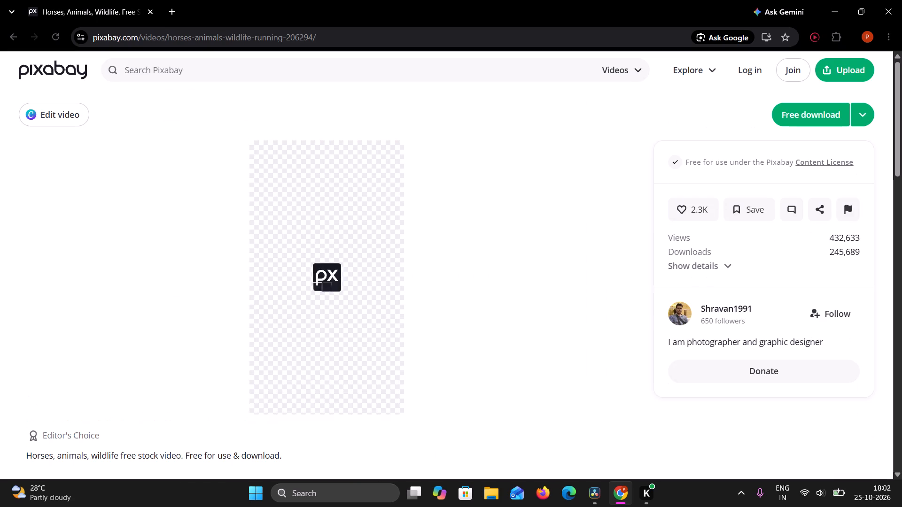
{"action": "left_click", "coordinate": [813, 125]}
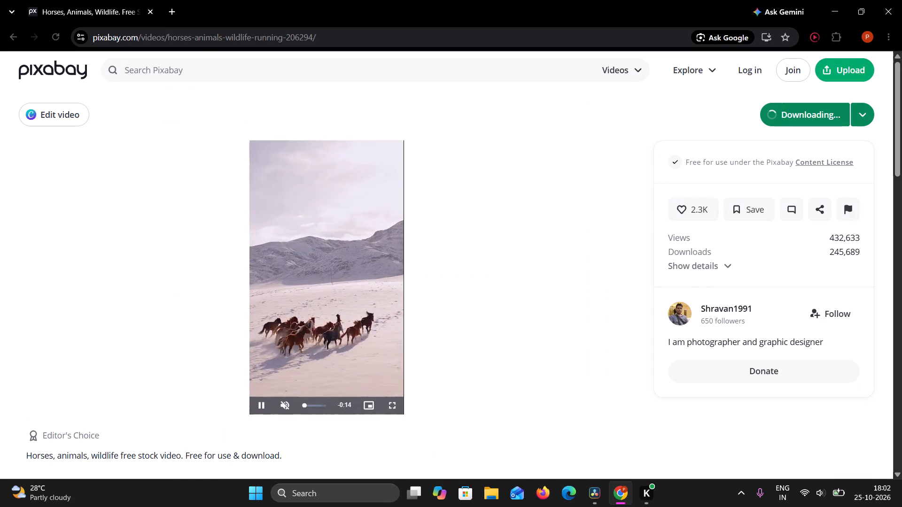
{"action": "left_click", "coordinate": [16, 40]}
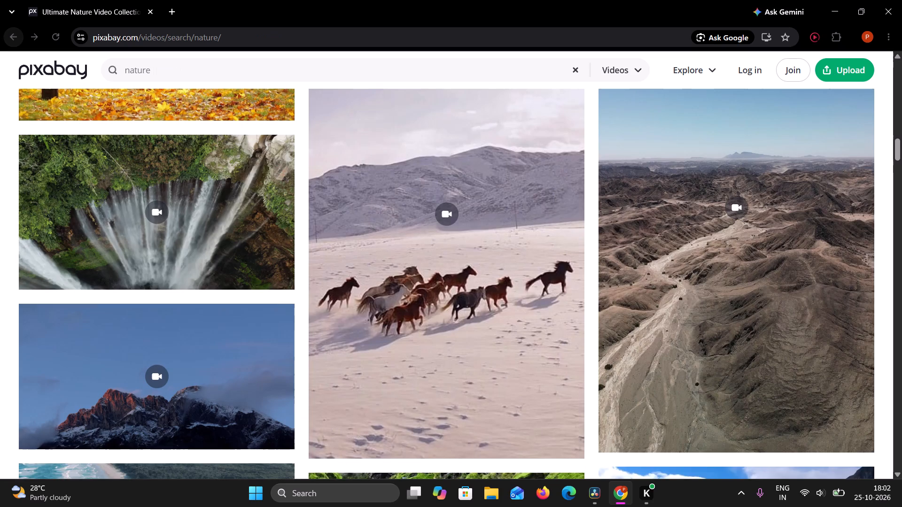
Switch the video results to the related "landscape" search.
{"action": "scroll", "coordinate": [122, 289], "scroll_direction": "up", "scroll_amount": 10}
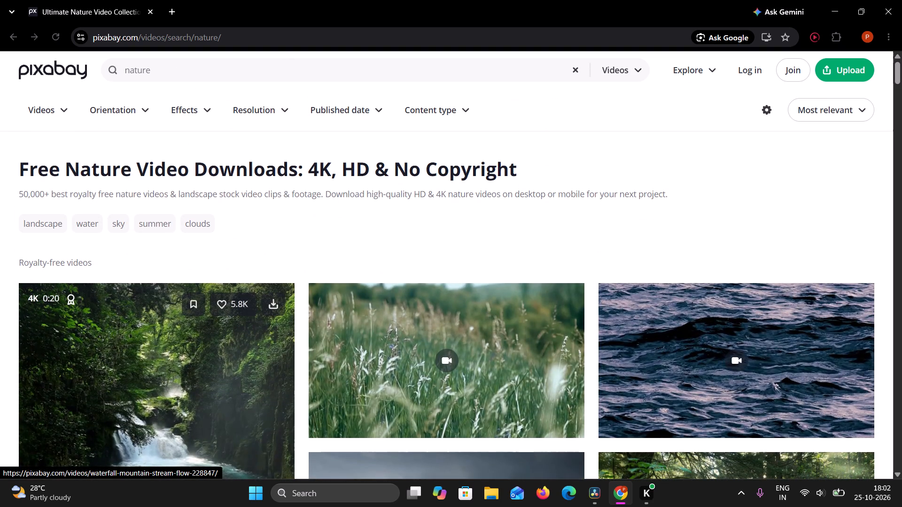
{"action": "left_click", "coordinate": [38, 227]}
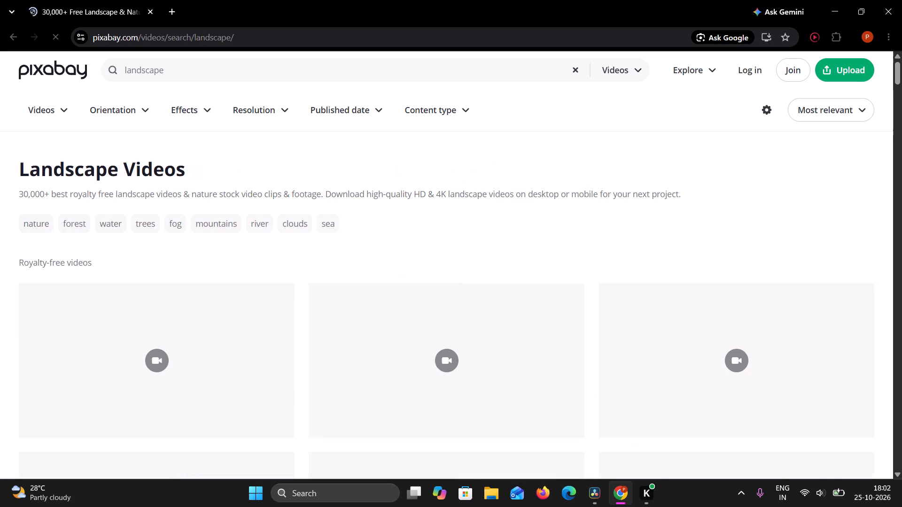
Download the landscape video of a boat on a mountain lake, saving the MP4 in the Downloads folder.
{"action": "scroll", "coordinate": [38, 227], "scroll_direction": "down", "scroll_amount": 2}
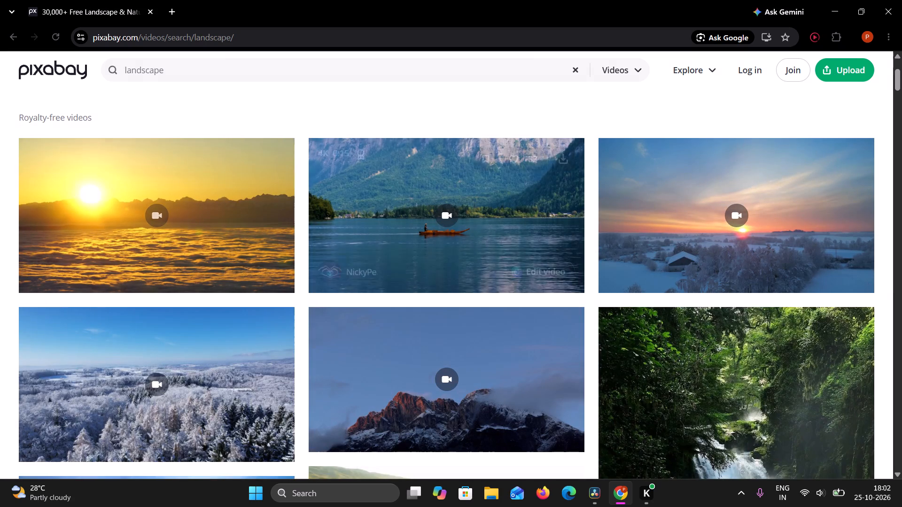
{"action": "left_click", "coordinate": [563, 154]}
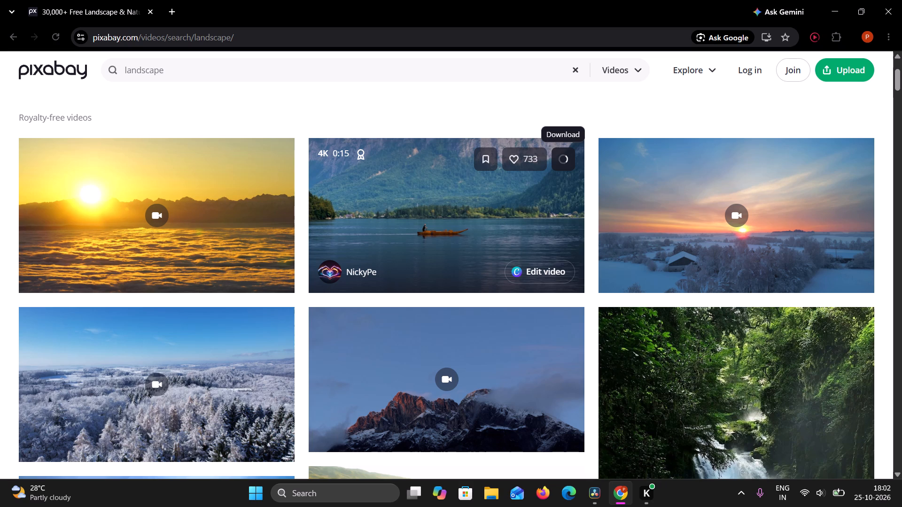
{"action": "scroll", "coordinate": [740, 191], "scroll_direction": "down", "scroll_amount": 2}
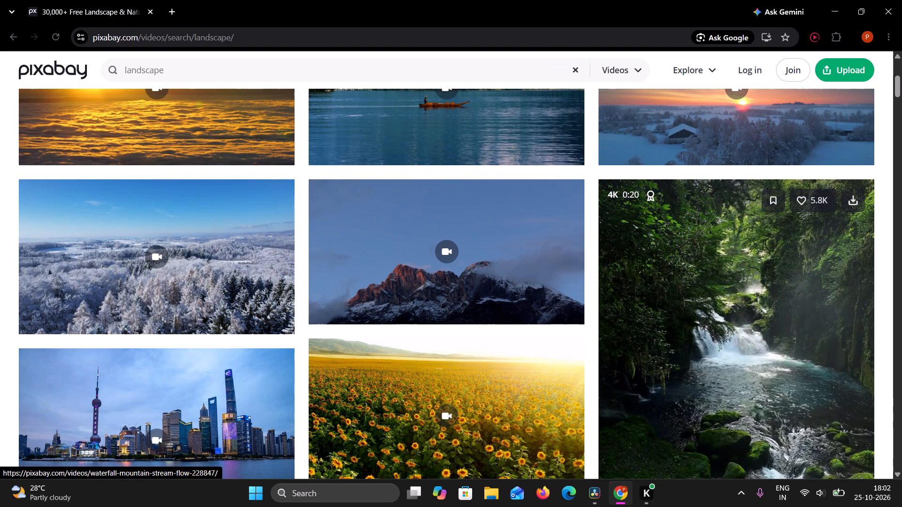
{"action": "scroll", "coordinate": [740, 191], "scroll_direction": "down", "scroll_amount": 1}
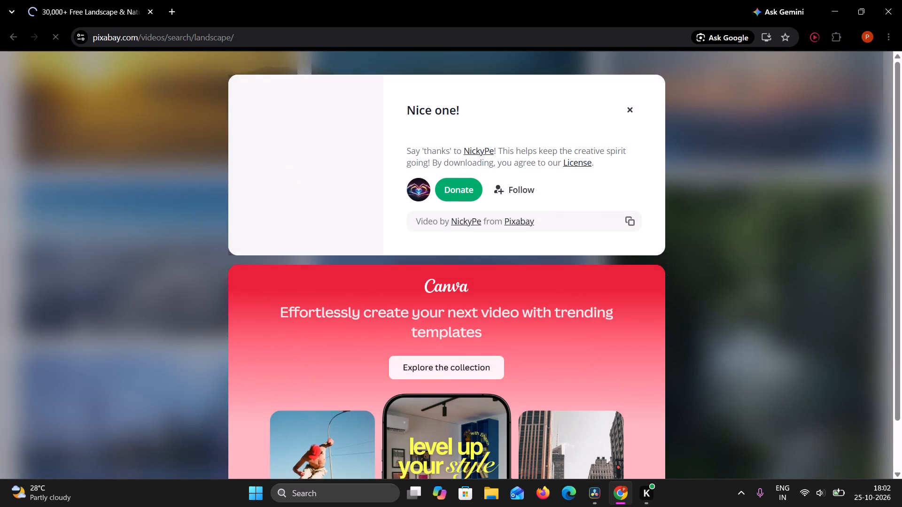
{"action": "left_click", "coordinate": [630, 106]}
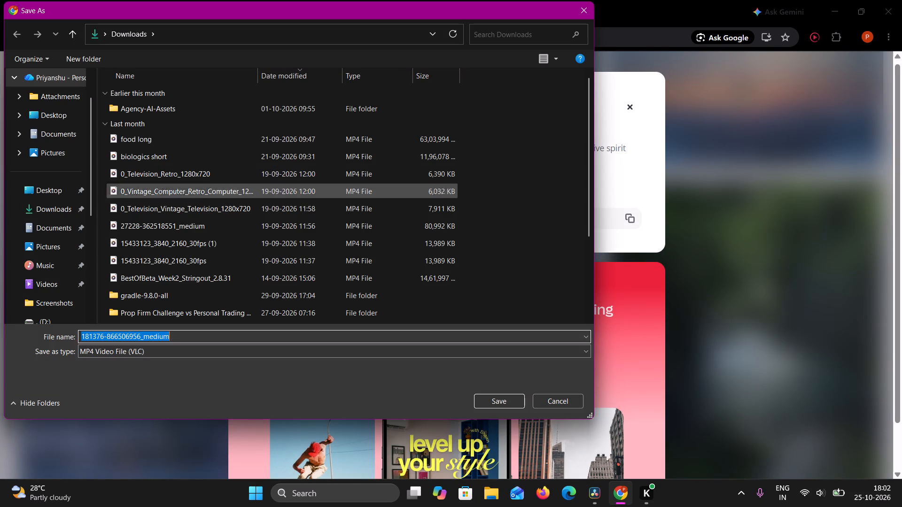
{"action": "left_click", "coordinate": [51, 210]}
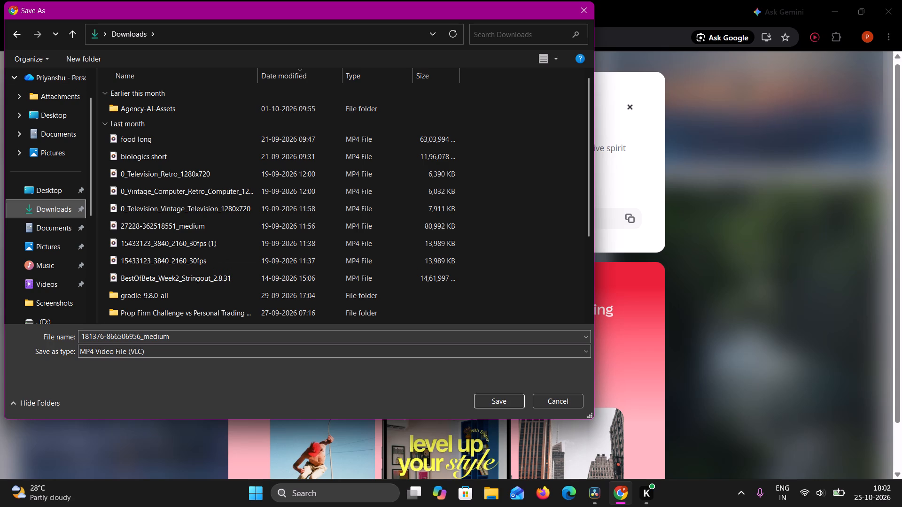
{"action": "left_click", "coordinate": [515, 399]}
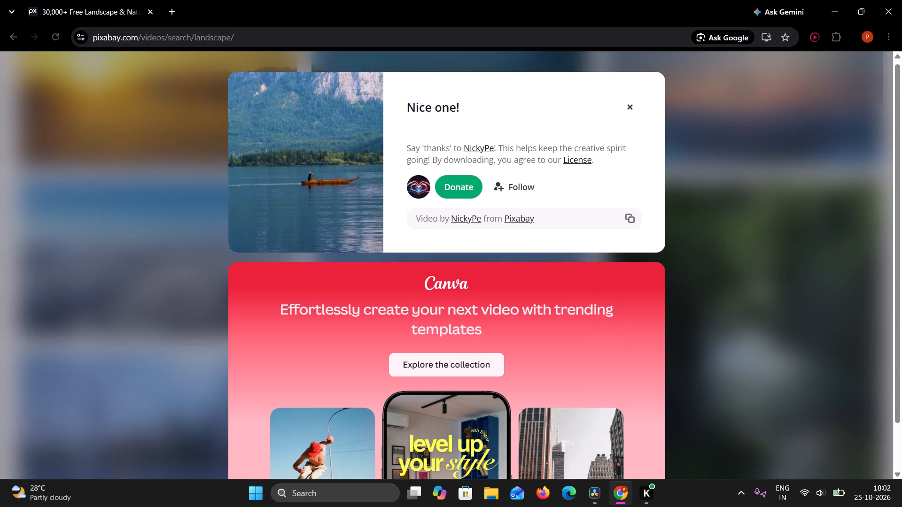
{"action": "left_click", "coordinate": [625, 109]}
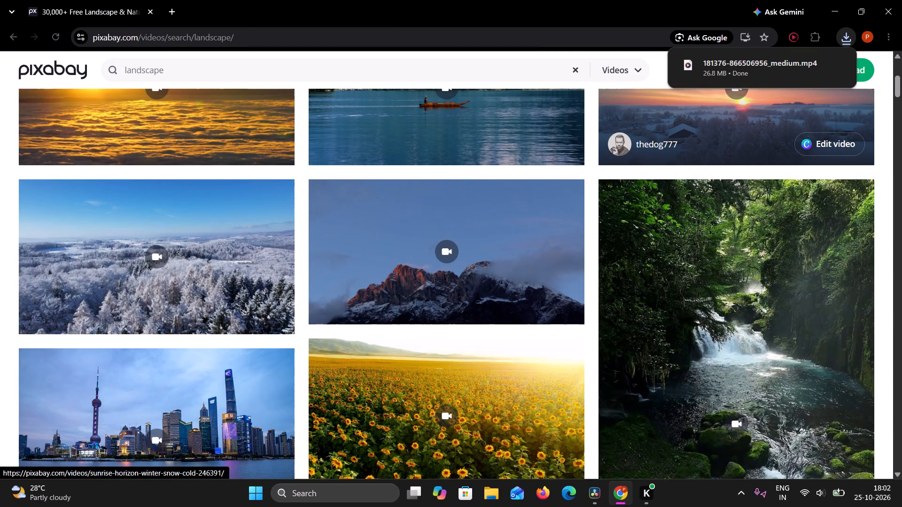
Find the landscape video of white cumulus clouds in a blue sky and download it as an MP4 to the Downloads folder.
{"action": "scroll", "coordinate": [625, 109], "scroll_direction": "down", "scroll_amount": 2}
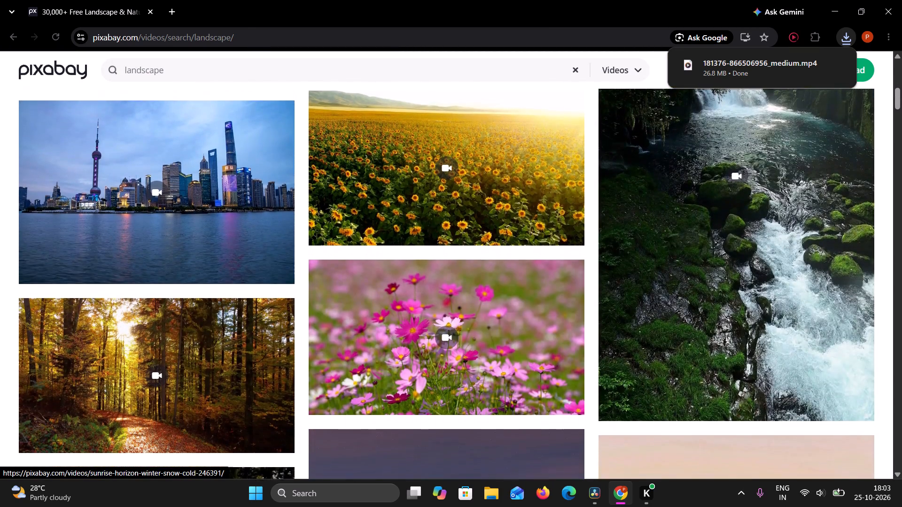
{"action": "scroll", "coordinate": [625, 109], "scroll_direction": "down", "scroll_amount": 4}
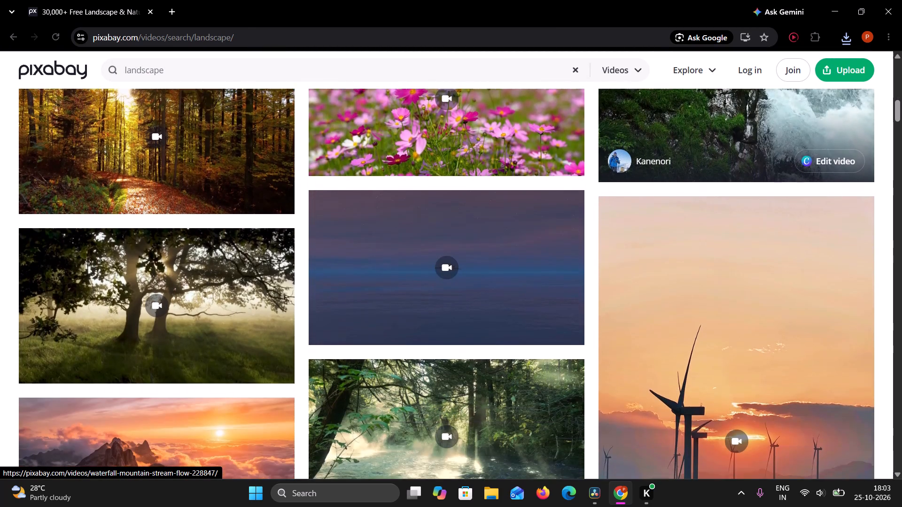
{"action": "scroll", "coordinate": [625, 109], "scroll_direction": "down", "scroll_amount": 5}
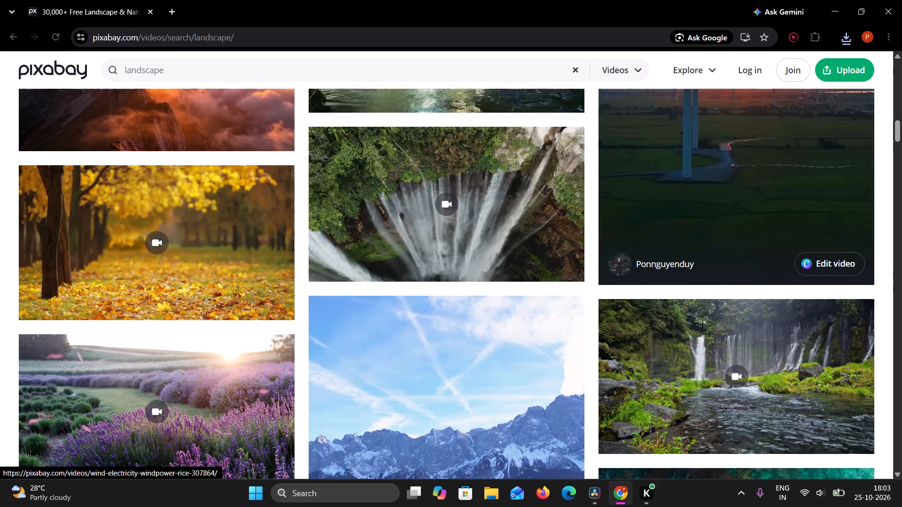
{"action": "scroll", "coordinate": [625, 109], "scroll_direction": "down", "scroll_amount": 3}
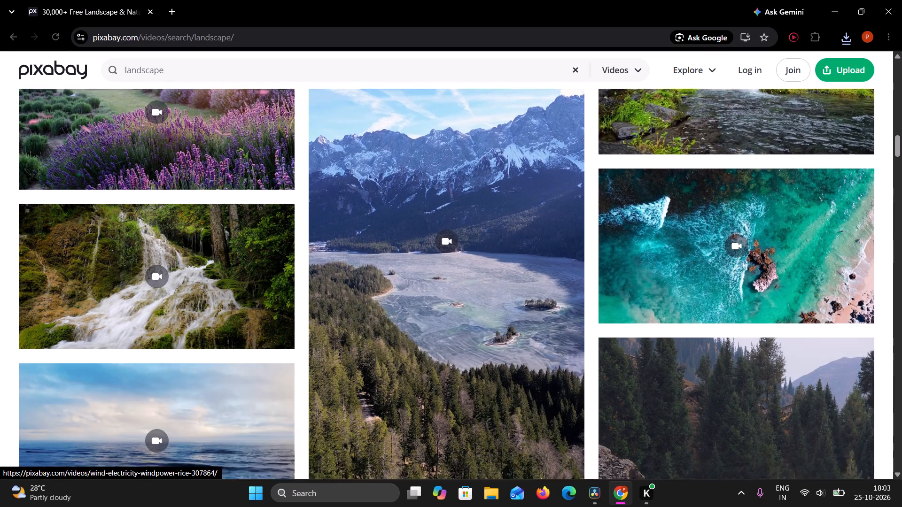
{"action": "scroll", "coordinate": [625, 109], "scroll_direction": "down", "scroll_amount": 3}
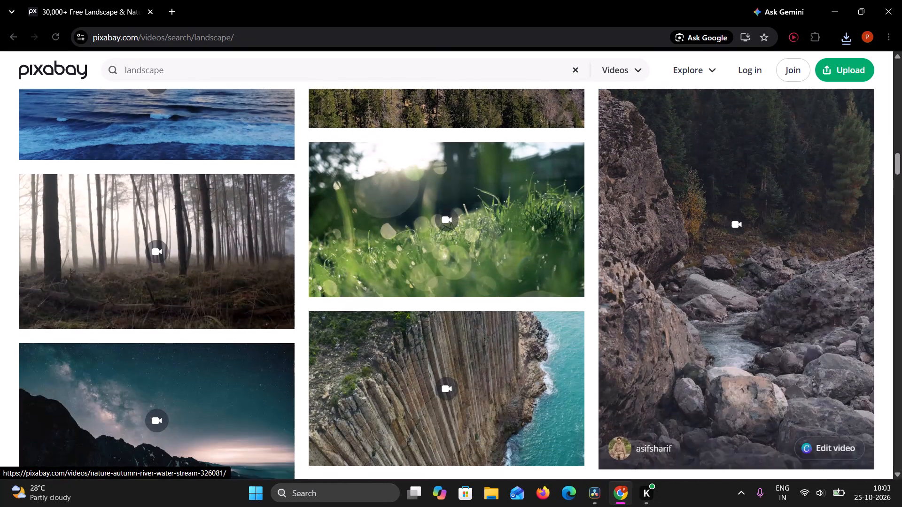
{"action": "scroll", "coordinate": [625, 109], "scroll_direction": "down", "scroll_amount": 2}
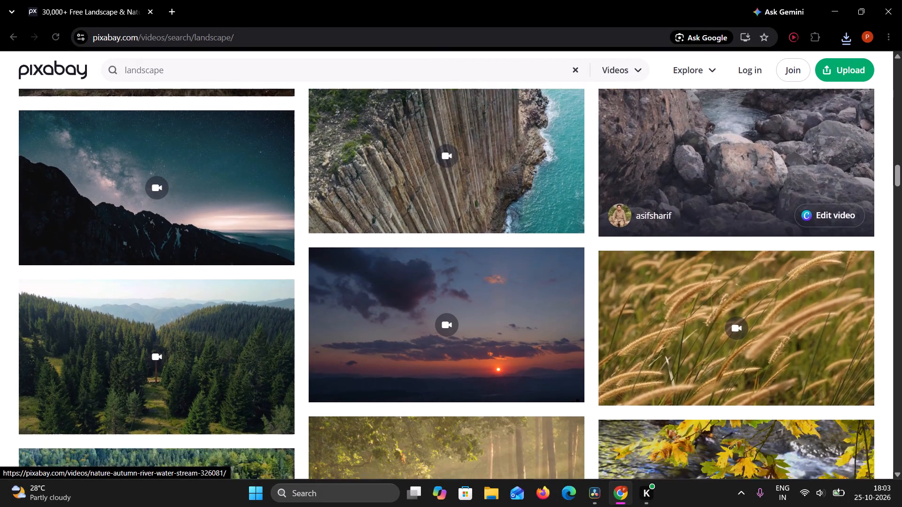
{"action": "scroll", "coordinate": [625, 109], "scroll_direction": "down", "scroll_amount": 3}
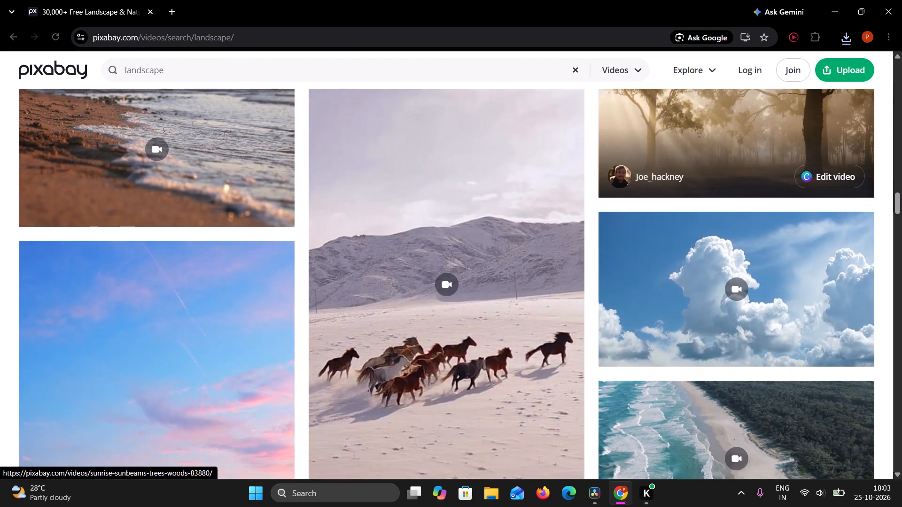
{"action": "scroll", "coordinate": [625, 109], "scroll_direction": "down", "scroll_amount": 3}
{"action": "scroll", "coordinate": [625, 109], "scroll_direction": "up", "scroll_amount": 2}
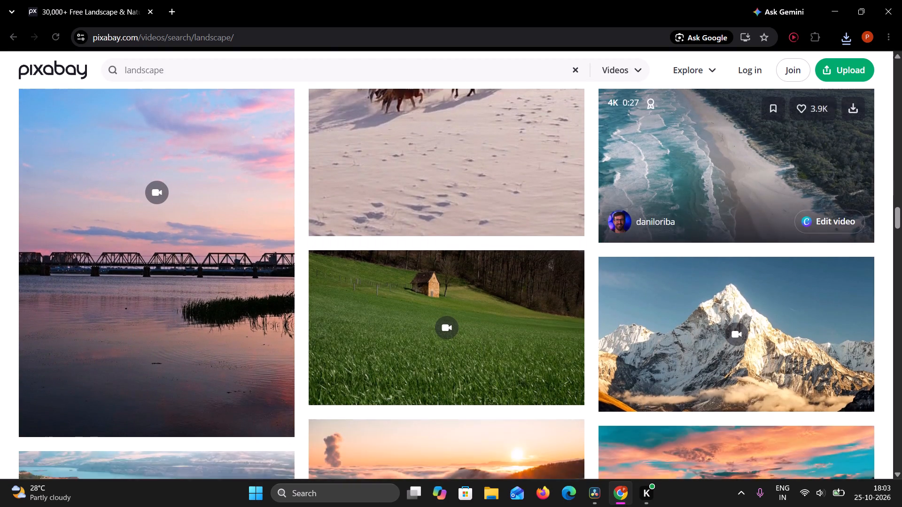
{"action": "scroll", "coordinate": [625, 109], "scroll_direction": "up", "scroll_amount": 1}
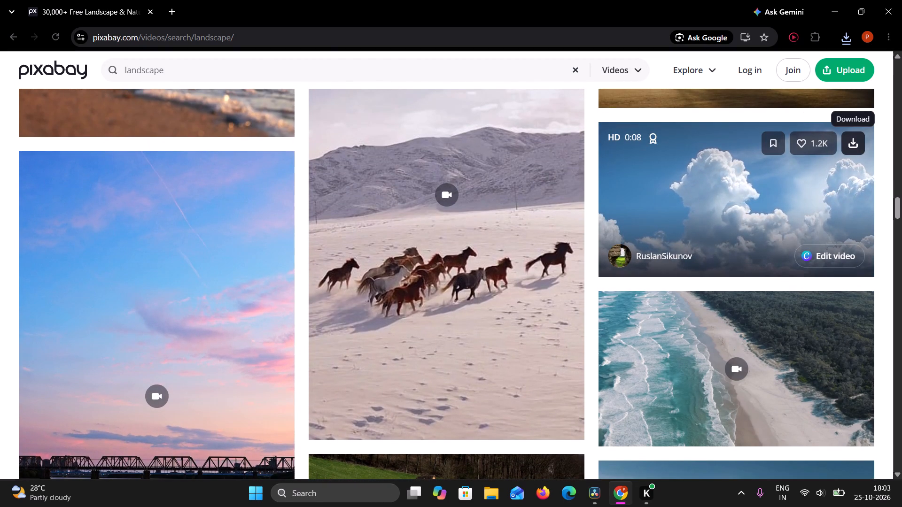
{"action": "left_click", "coordinate": [857, 146]}
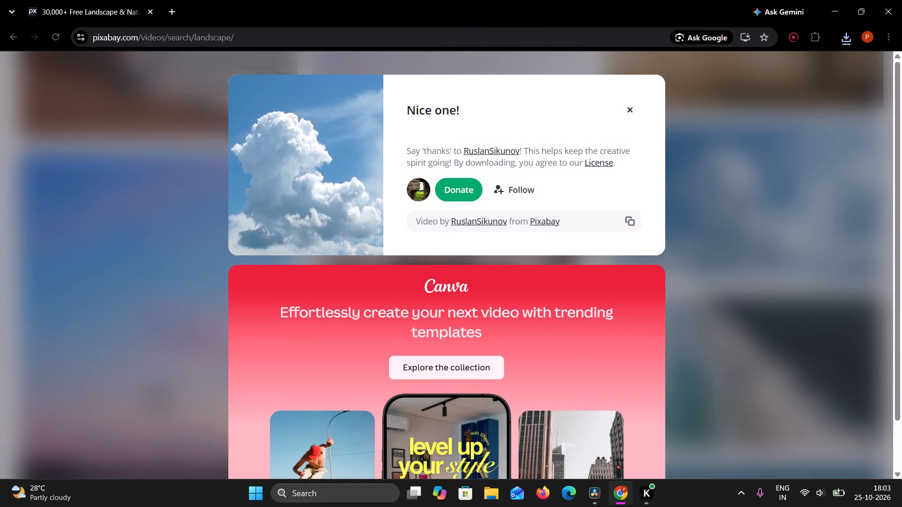
{"action": "left_click", "coordinate": [631, 109]}
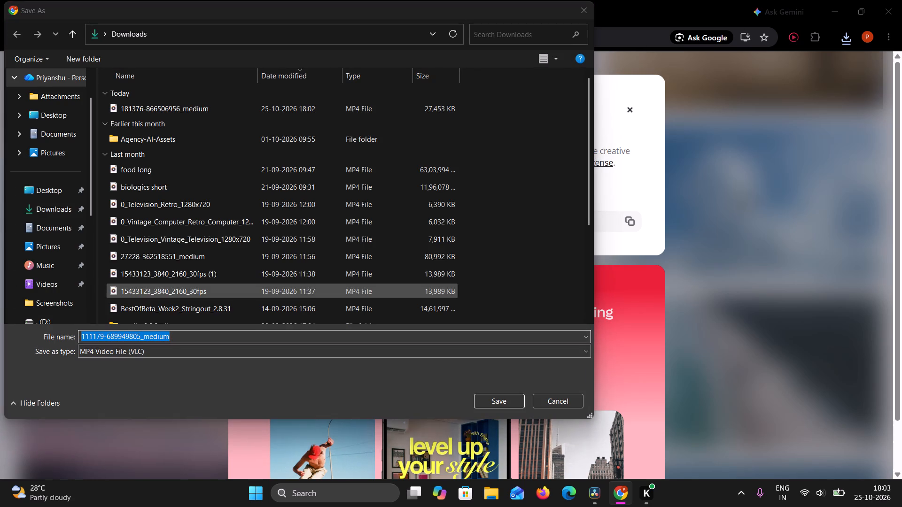
{"action": "left_click", "coordinate": [505, 400]}
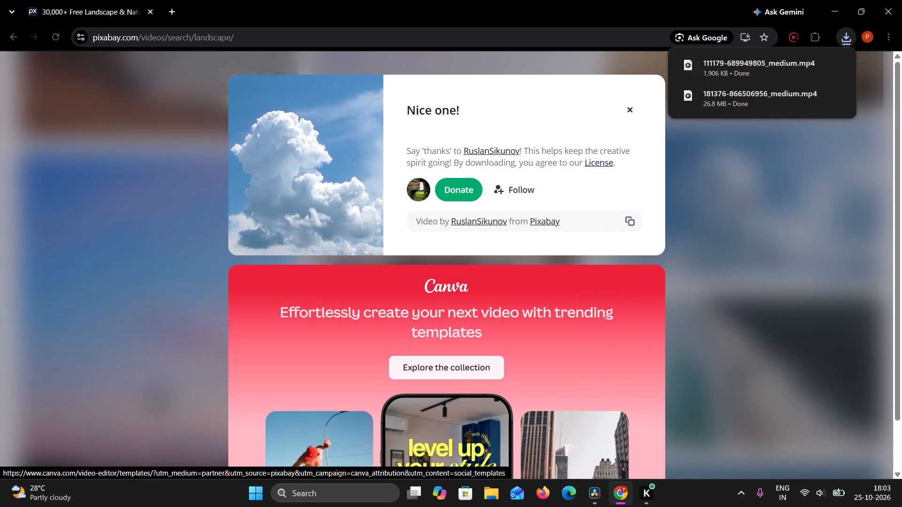
{"action": "left_click", "coordinate": [732, 378]}
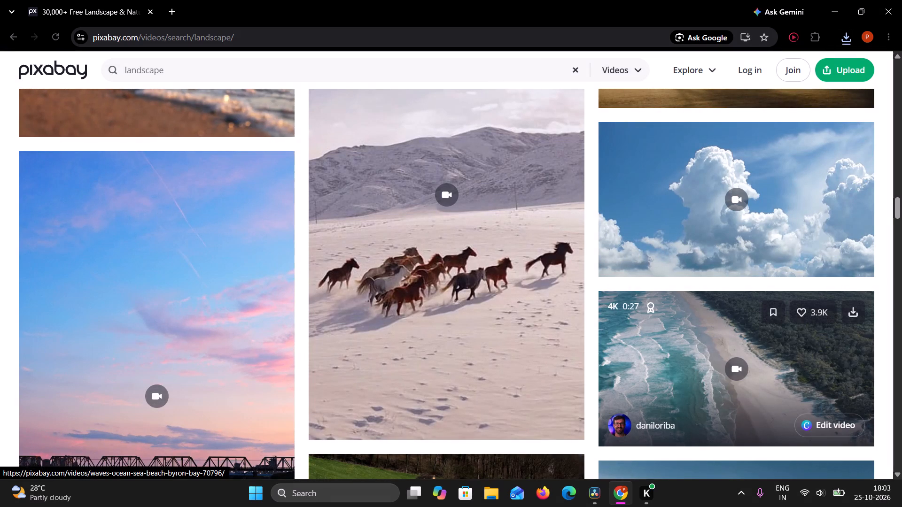
{"action": "left_click", "coordinate": [732, 378]}
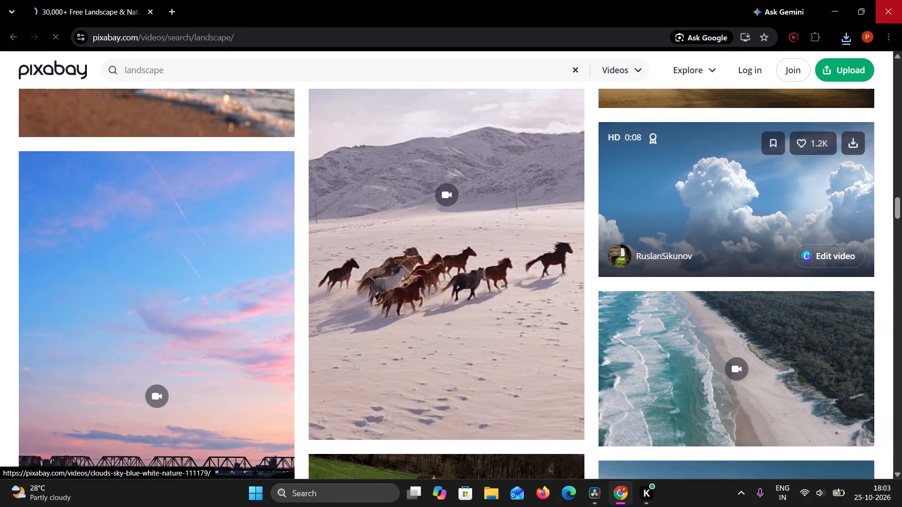
Close the browser and create a new local DaVinci Resolve project named "yt".
{"action": "left_click", "coordinate": [901, 0]}
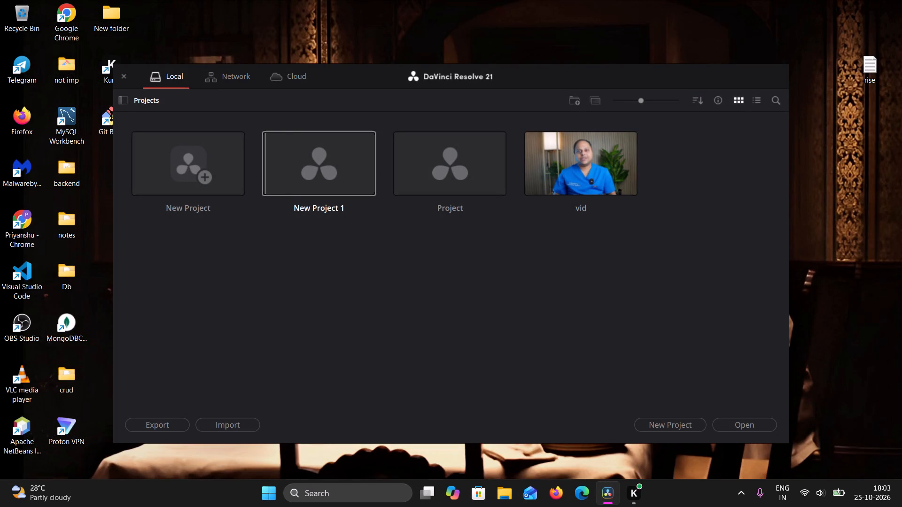
{"action": "left_click", "coordinate": [186, 164]}
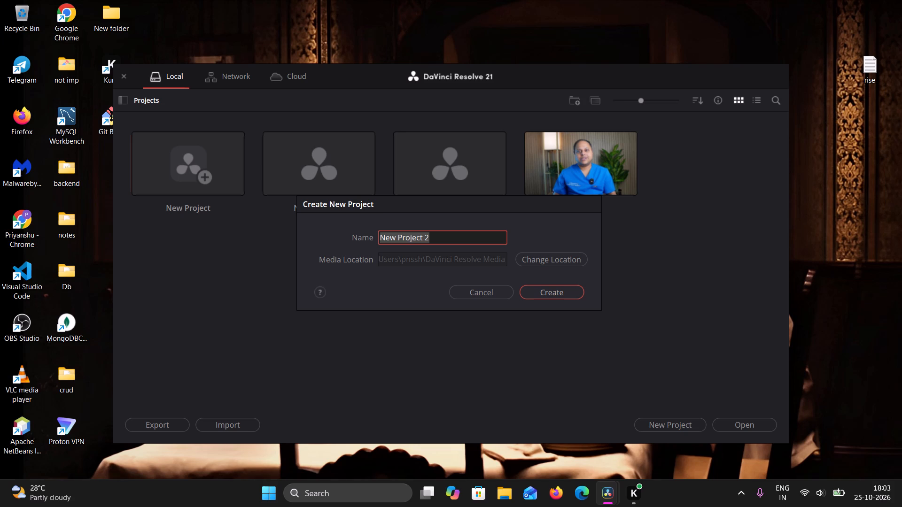
{"action": "key", "text": "BackSpace"}
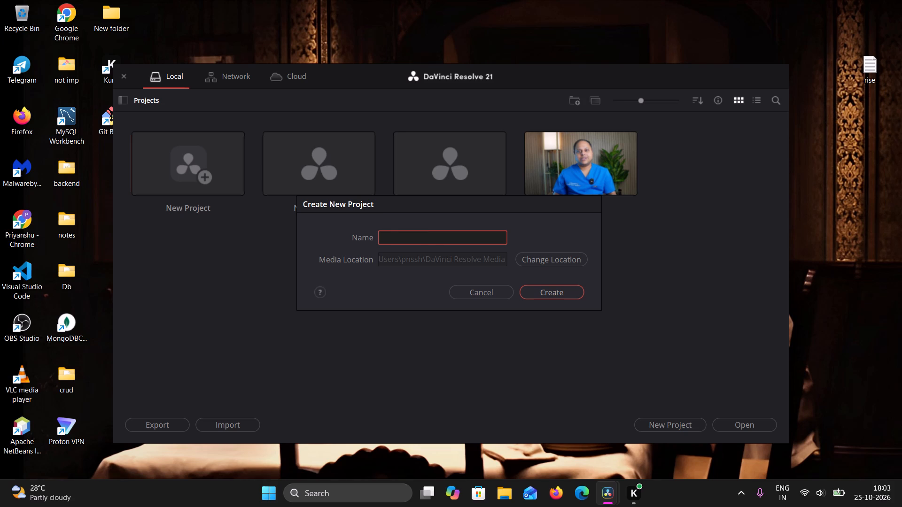
{"action": "type", "text": "yt"}
{"action": "left_click", "coordinate": [536, 292]}
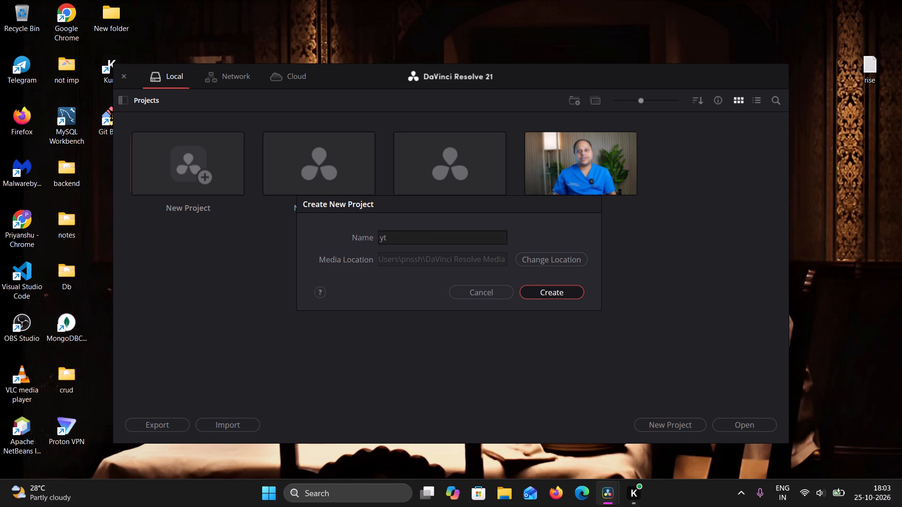
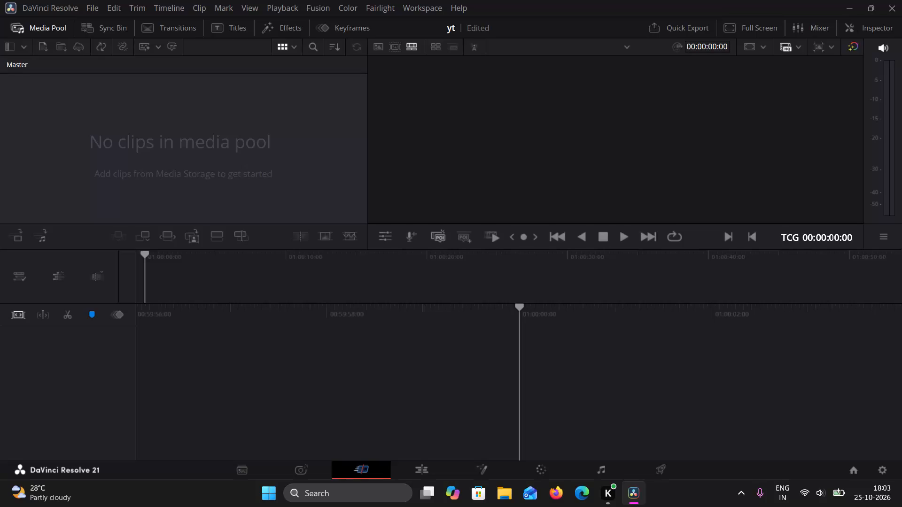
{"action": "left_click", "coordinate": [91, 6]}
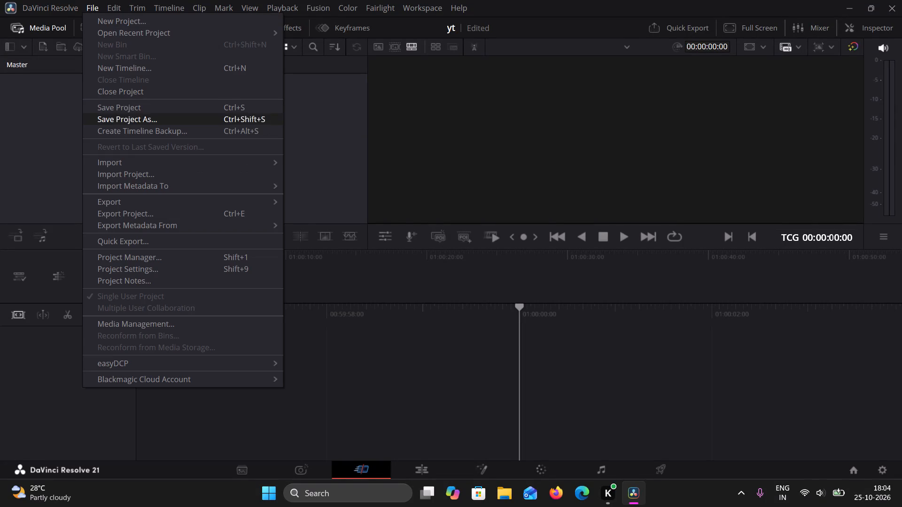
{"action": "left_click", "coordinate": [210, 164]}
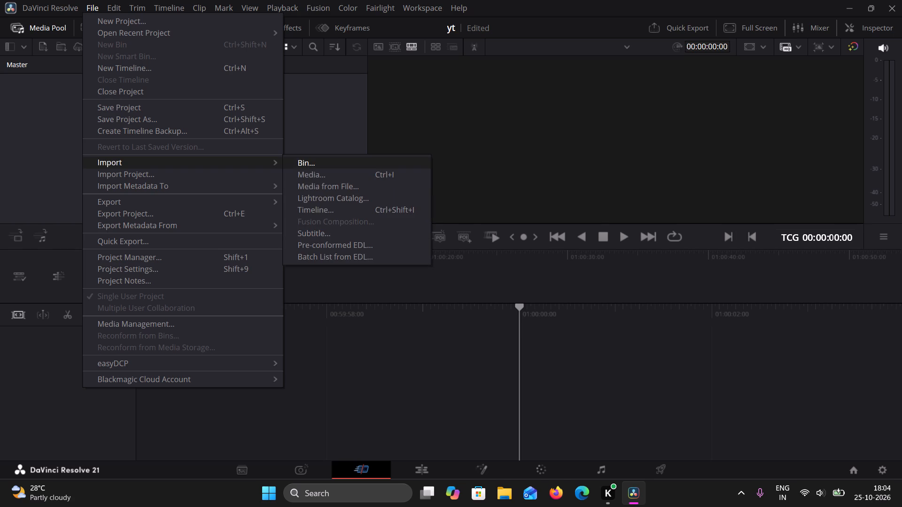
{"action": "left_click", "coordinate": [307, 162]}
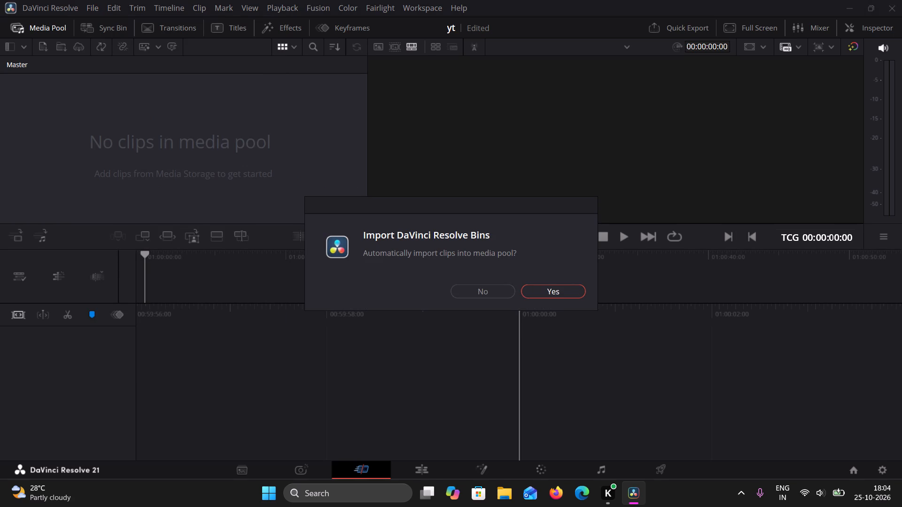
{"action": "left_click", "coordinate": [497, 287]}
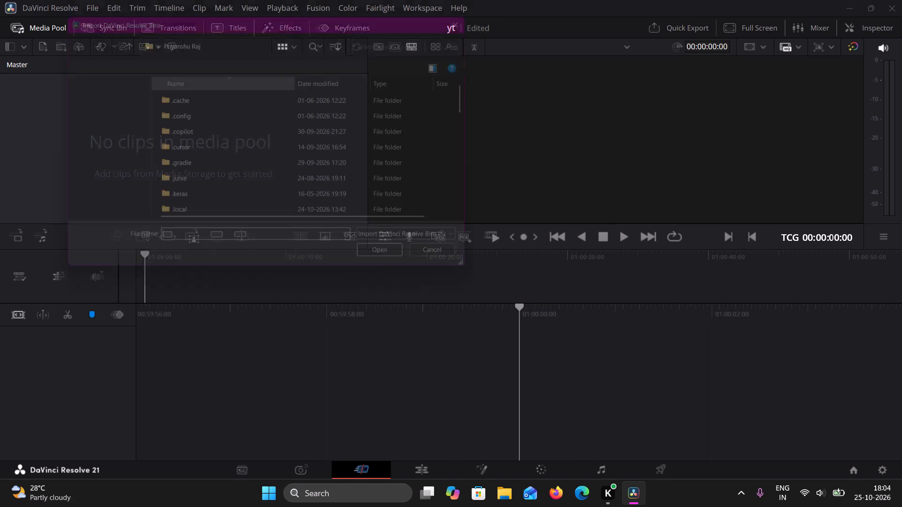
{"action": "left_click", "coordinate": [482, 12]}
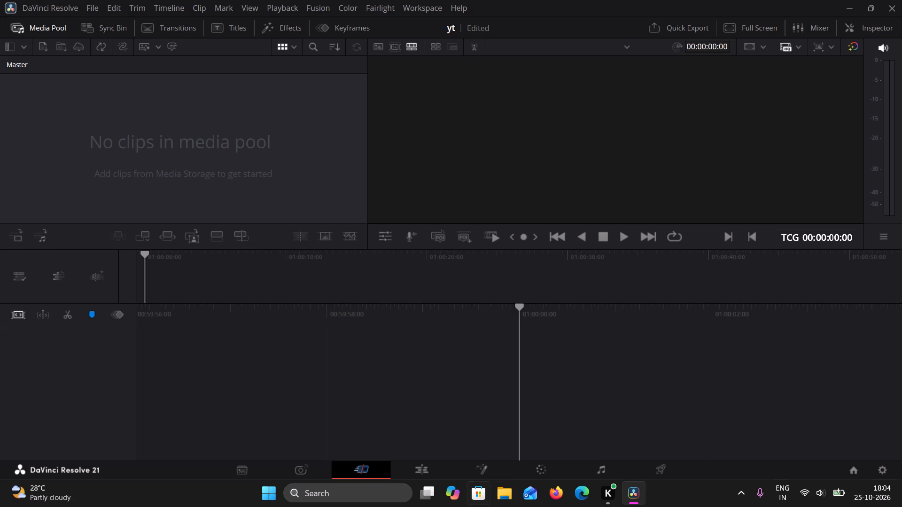
Switch to File Explorer and create a new folder named "vid" in Downloads.
{"action": "left_click", "coordinate": [498, 496]}
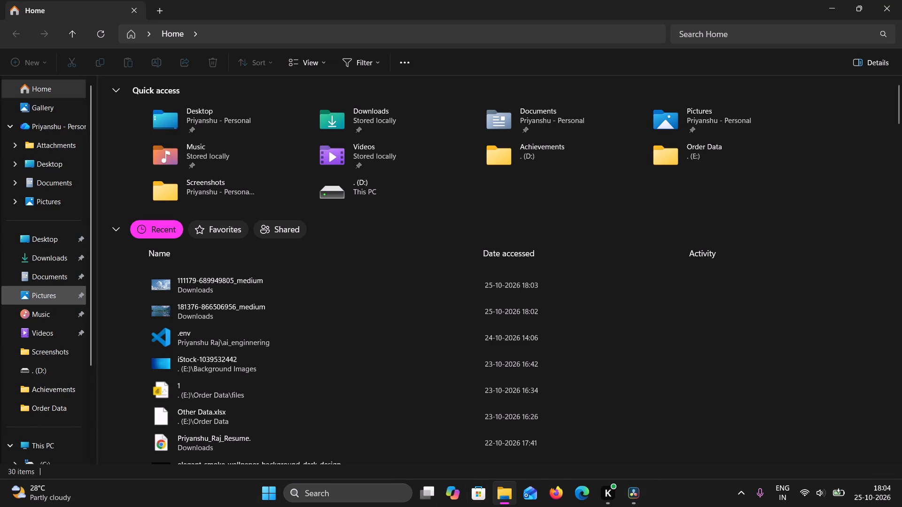
{"action": "left_click", "coordinate": [60, 257]}
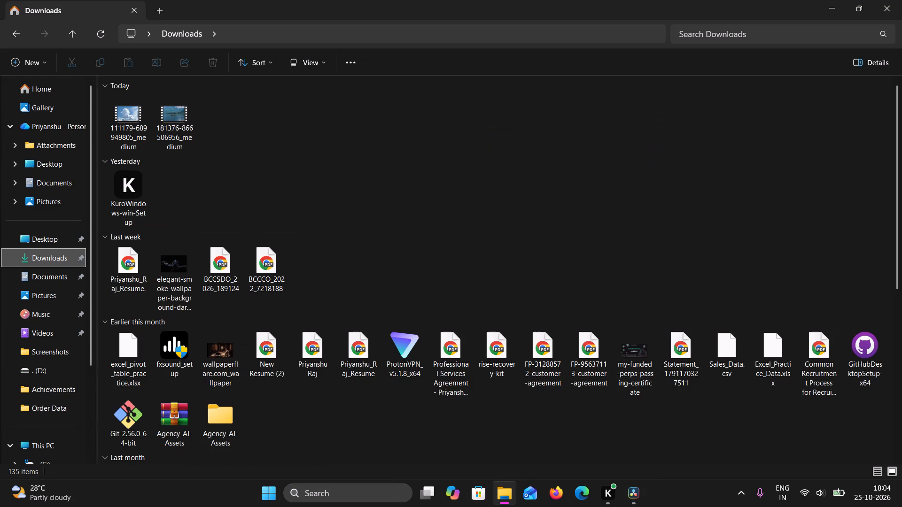
{"action": "right_click", "coordinate": [350, 142]}
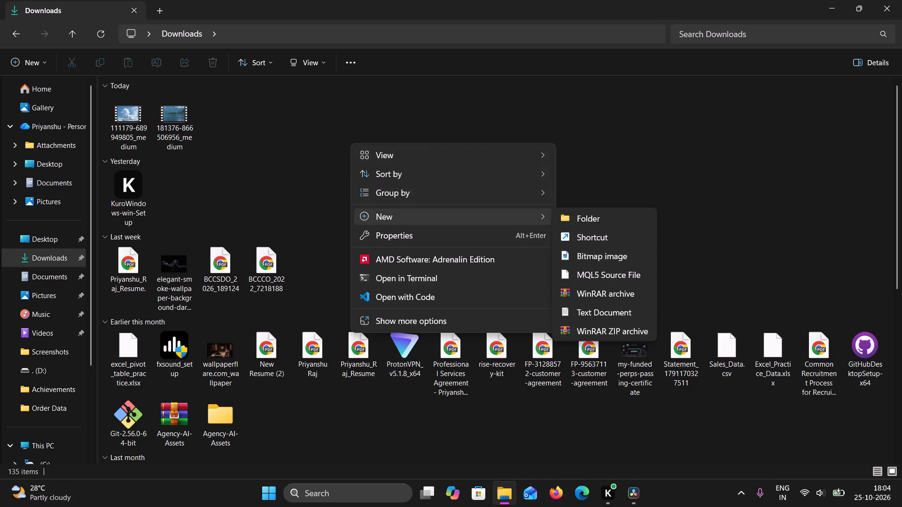
{"action": "left_click", "coordinate": [611, 220]}
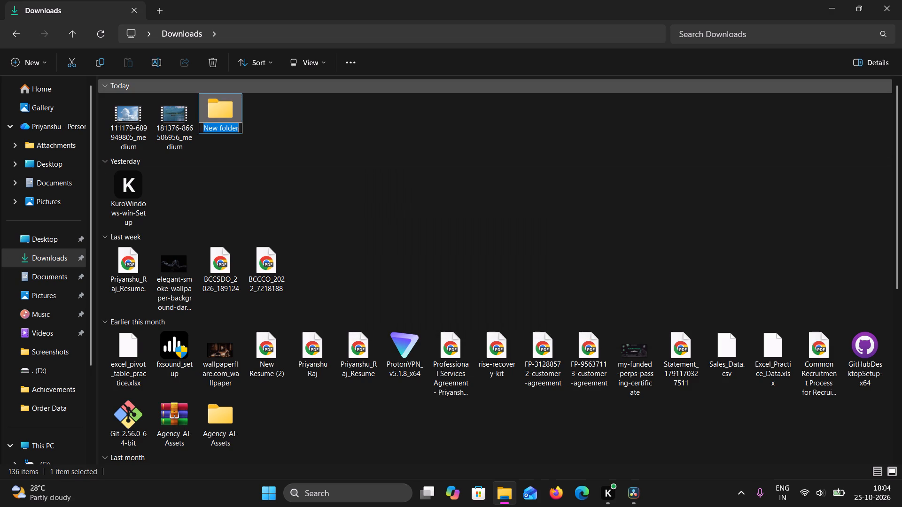
{"action": "type", "text": "vid"}
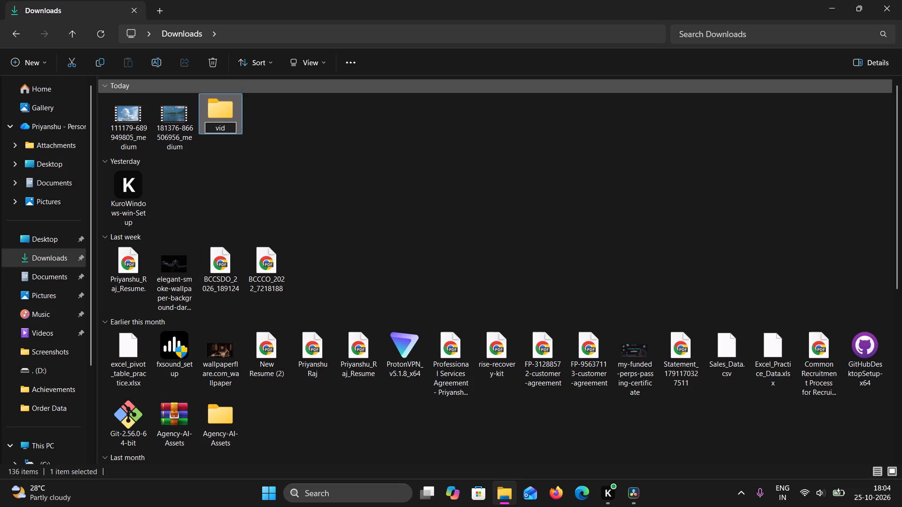
{"action": "left_click", "coordinate": [201, 155]}
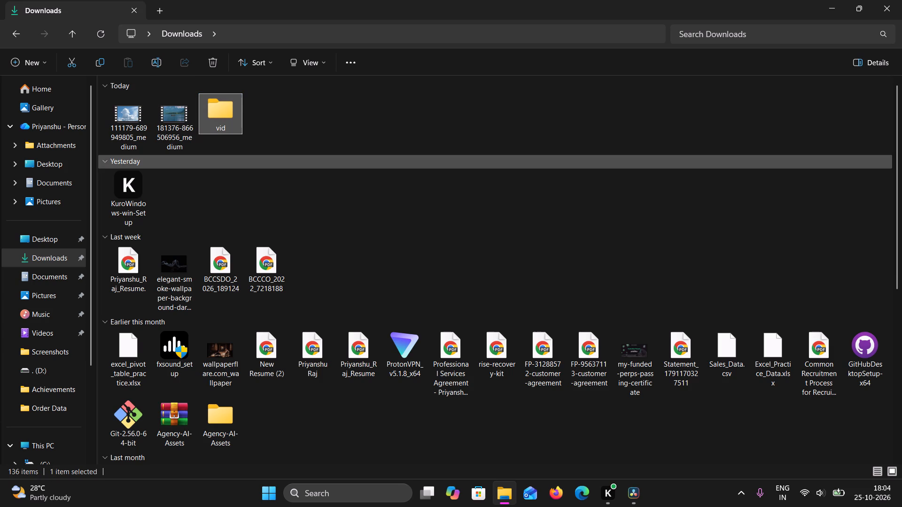
Move the two downloaded landscape videos and the "vid" folder from Downloads to the E: drive.
{"action": "left_click_drag", "start_coordinate": [202, 150], "coordinate": [156, 130]}
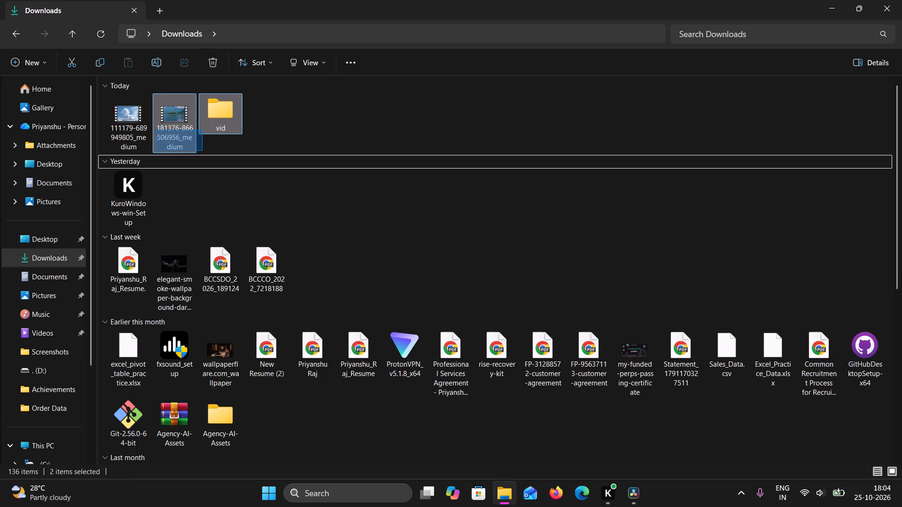
{"action": "left_click_drag", "start_coordinate": [156, 130], "coordinate": [136, 123]}
{"action": "key", "text": "ctrl+x"}
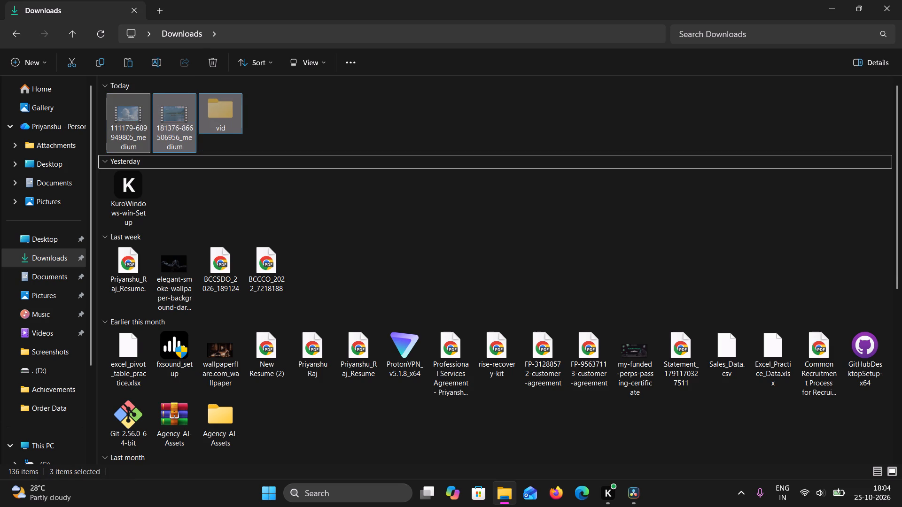
{"action": "left_click", "coordinate": [93, 440]}
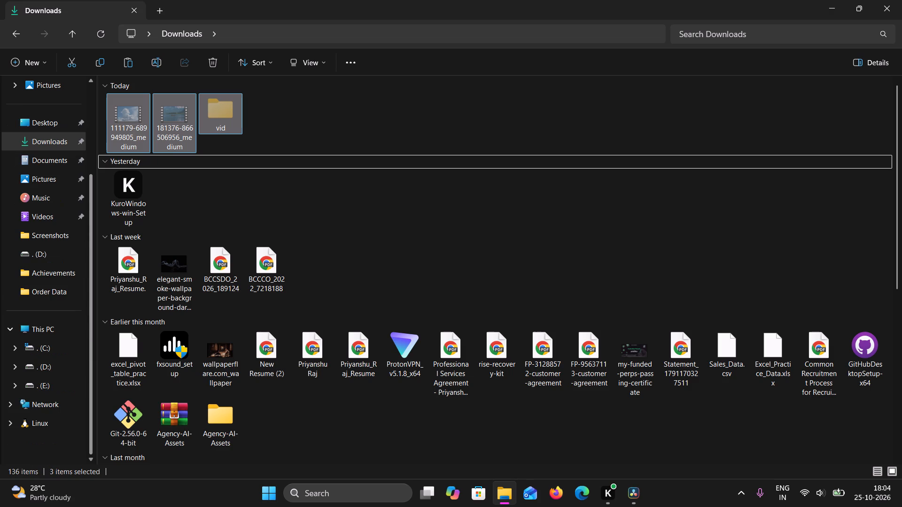
{"action": "left_click", "coordinate": [60, 394]}
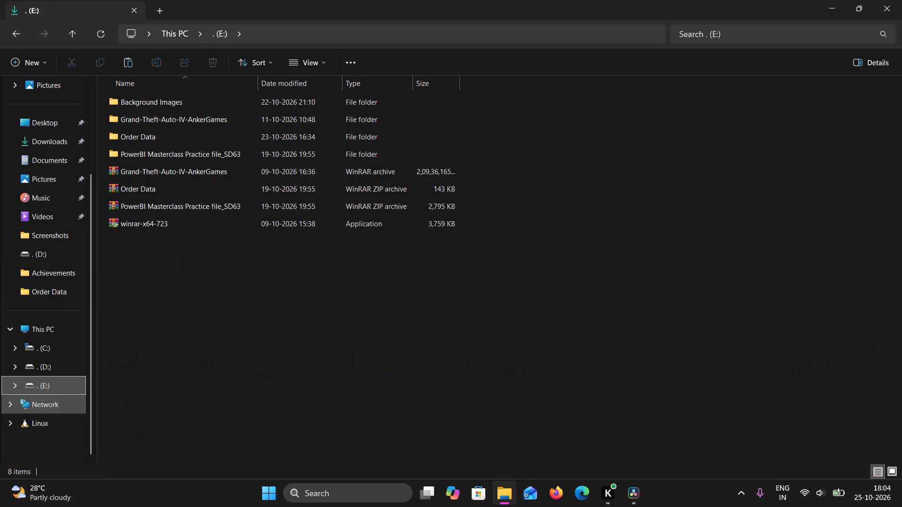
{"action": "left_click", "coordinate": [361, 435]}
{"action": "key", "text": "ctrl+v"}
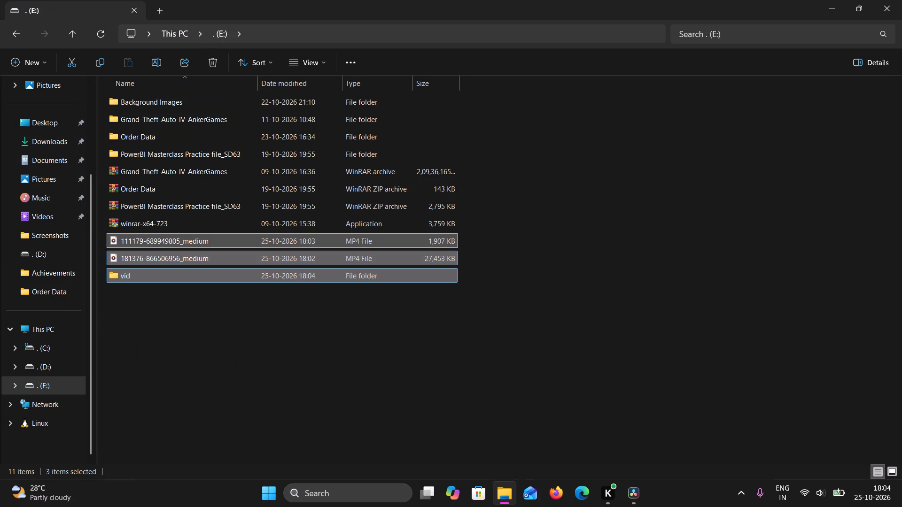
Move both MP4 files on the E: drive into the "vid" folder.
{"action": "left_click", "coordinate": [280, 331]}
{"action": "left_click_drag", "start_coordinate": [493, 237], "coordinate": [413, 258]}
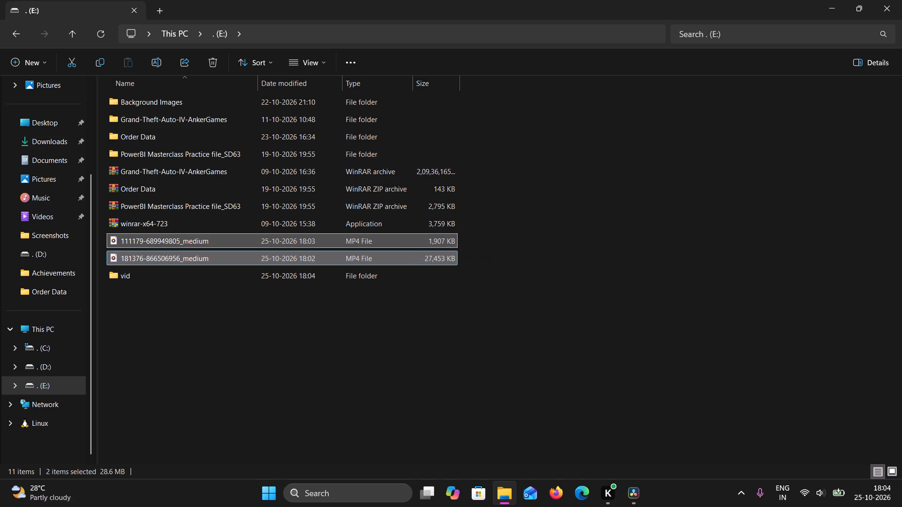
{"action": "left_click_drag", "start_coordinate": [430, 238], "coordinate": [408, 275]}
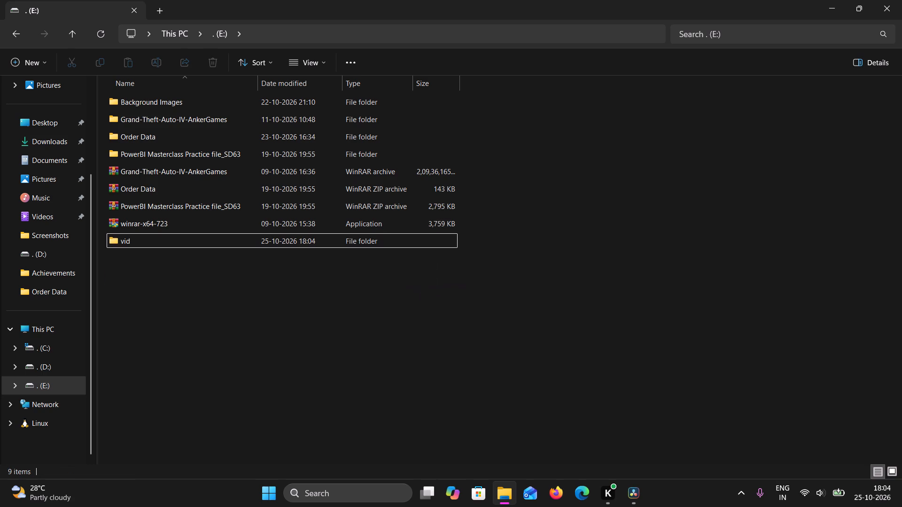
Switch to DaVinci Resolve and import both videos from E:\vid as media, keeping the project frame rate unchanged.
{"action": "left_click", "coordinate": [632, 496]}
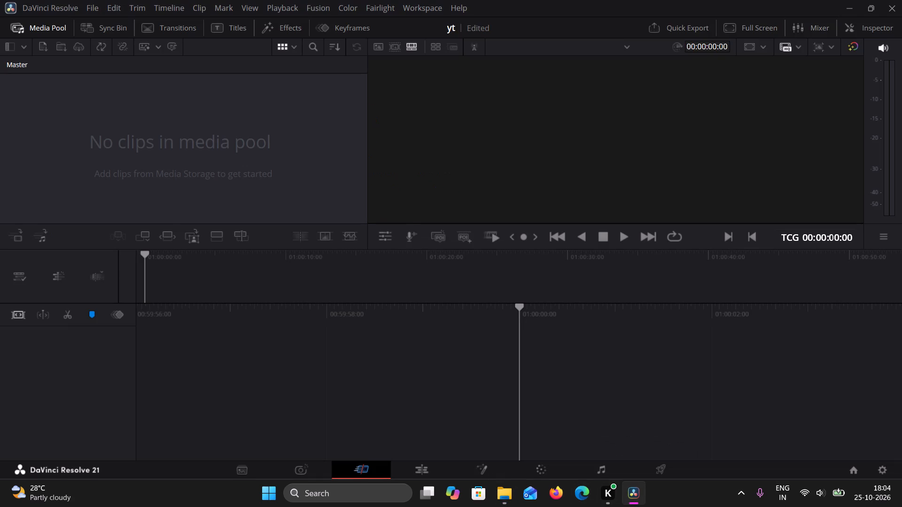
{"action": "left_click", "coordinate": [48, 31]}
{"action": "left_click", "coordinate": [90, 9]}
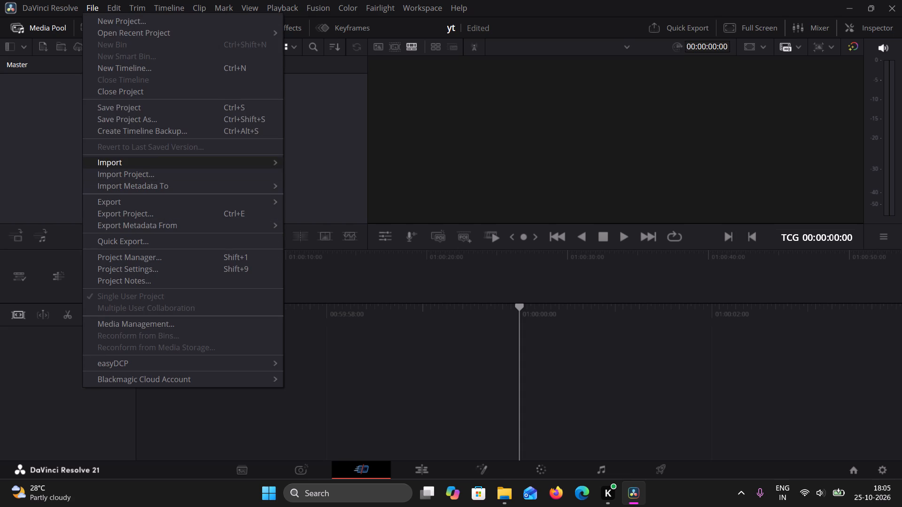
{"action": "left_click", "coordinate": [176, 164]}
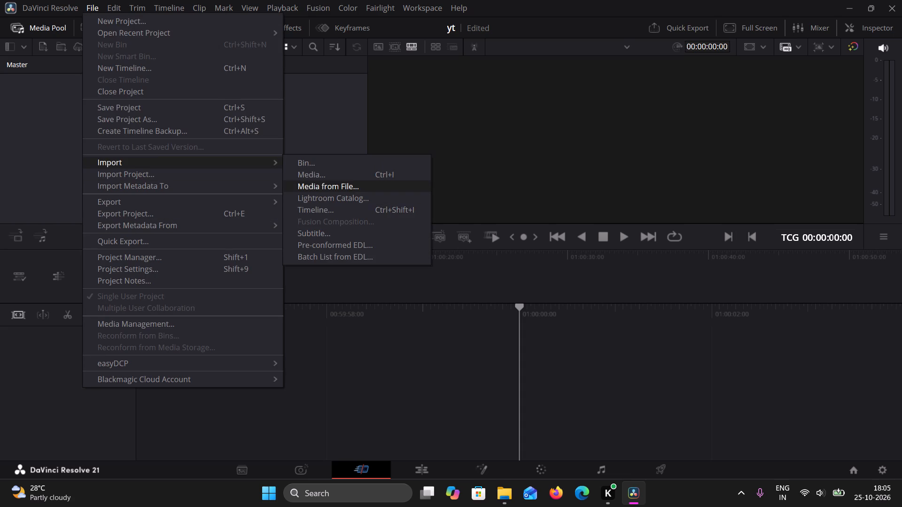
{"action": "left_click", "coordinate": [315, 178]}
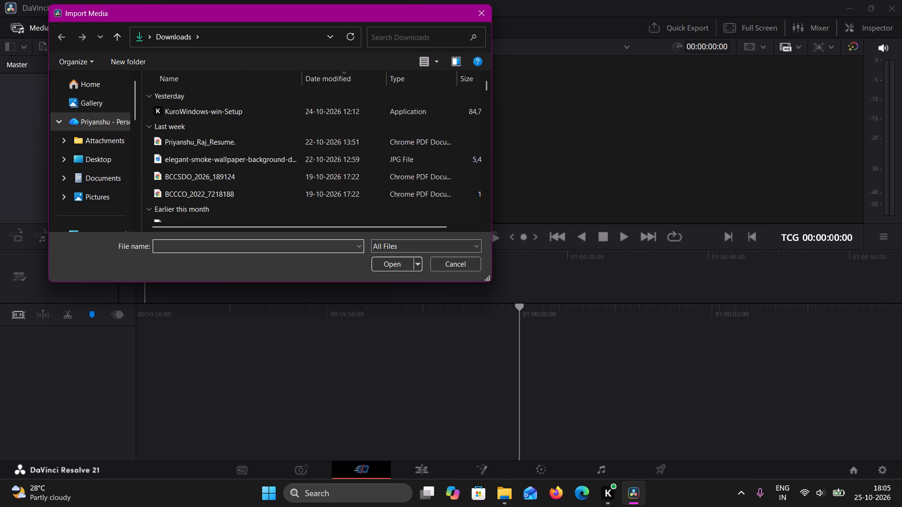
{"action": "left_click", "coordinate": [134, 203]}
{"action": "left_click", "coordinate": [134, 203]}
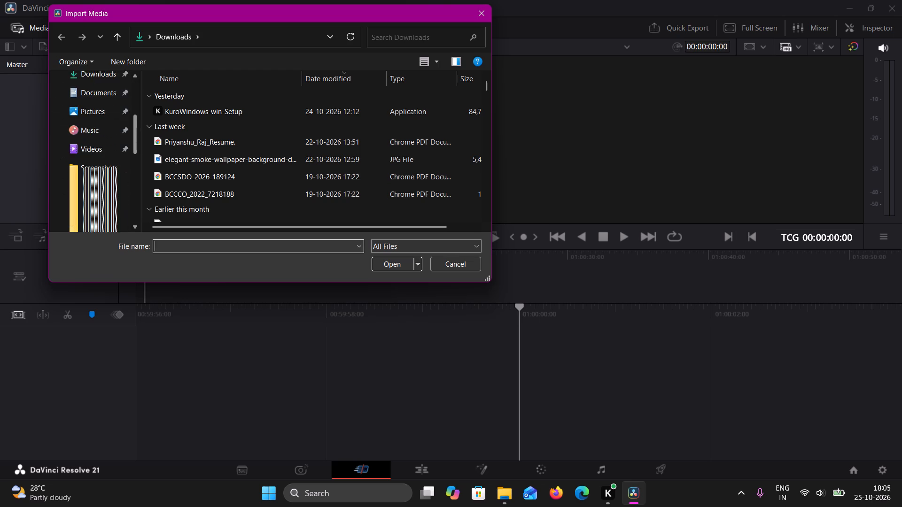
{"action": "left_click", "coordinate": [134, 203]}
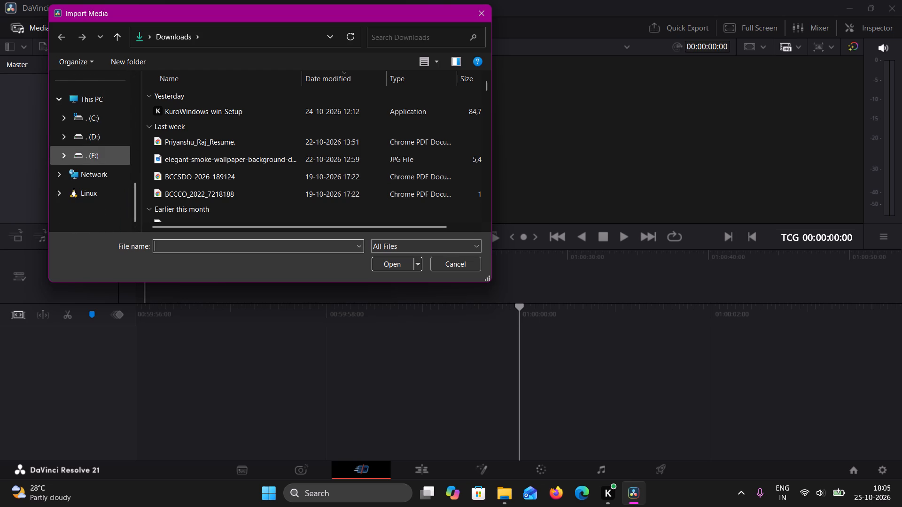
{"action": "left_click", "coordinate": [68, 161]}
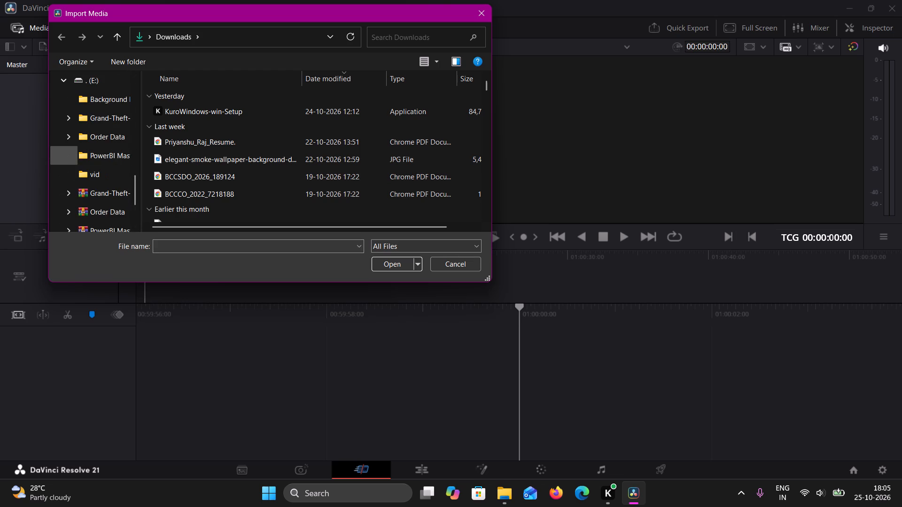
{"action": "left_click", "coordinate": [115, 173]}
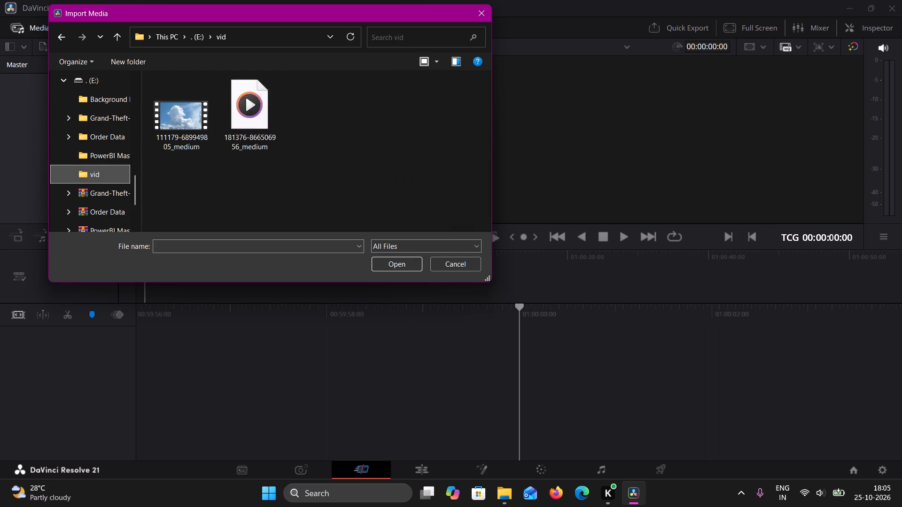
{"action": "left_click_drag", "start_coordinate": [309, 165], "coordinate": [197, 134]}
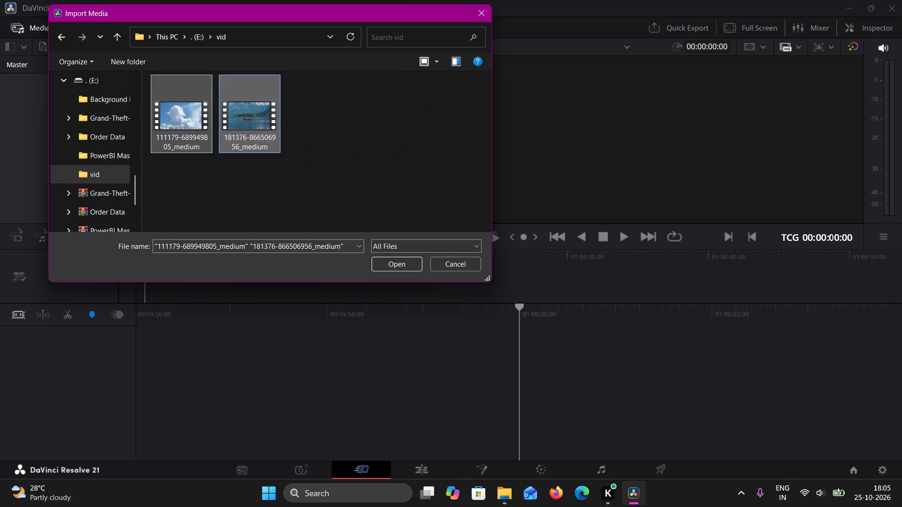
{"action": "left_click", "coordinate": [385, 266]}
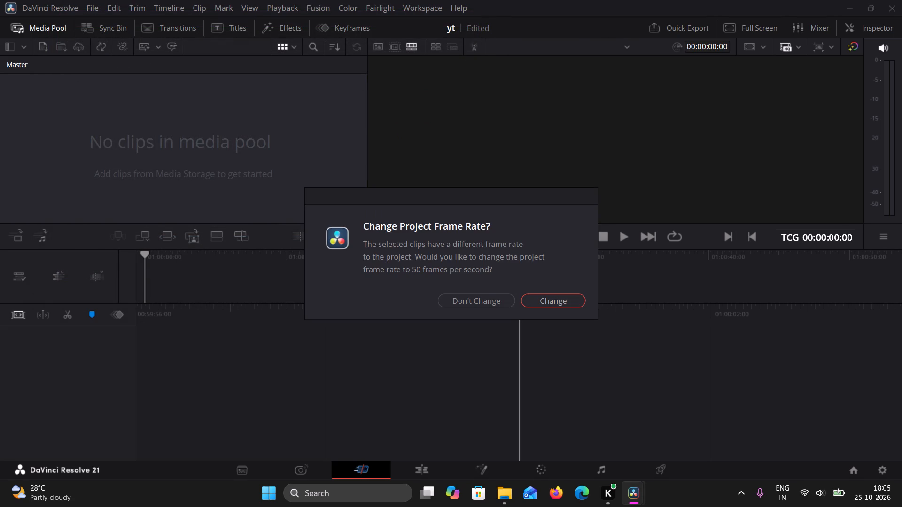
{"action": "left_click", "coordinate": [491, 302]}
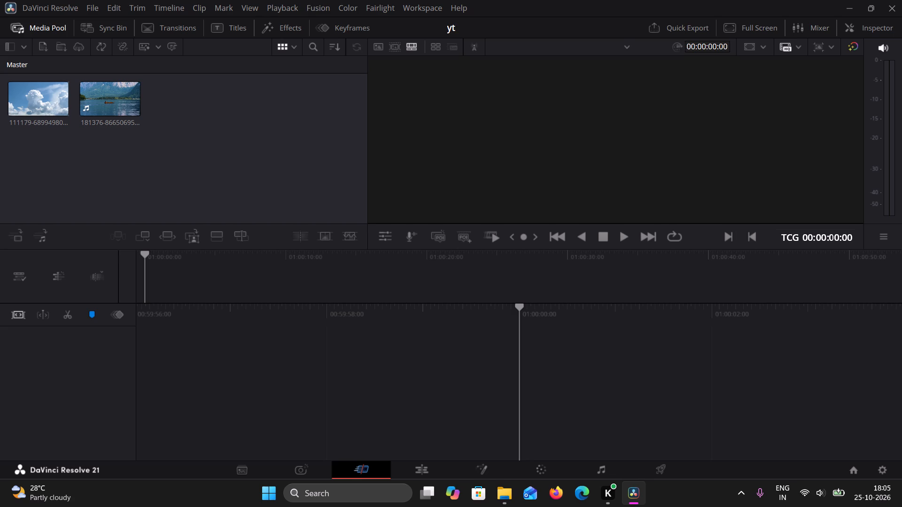
Place the boat-on-the-lake clip in the empty timeline area to start a new timeline.
{"action": "left_click", "coordinate": [162, 129]}
{"action": "left_click_drag", "start_coordinate": [162, 129], "coordinate": [60, 115]}
{"action": "left_click_drag", "start_coordinate": [60, 115], "coordinate": [129, 109]}
{"action": "left_click_drag", "start_coordinate": [129, 109], "coordinate": [182, 423]}
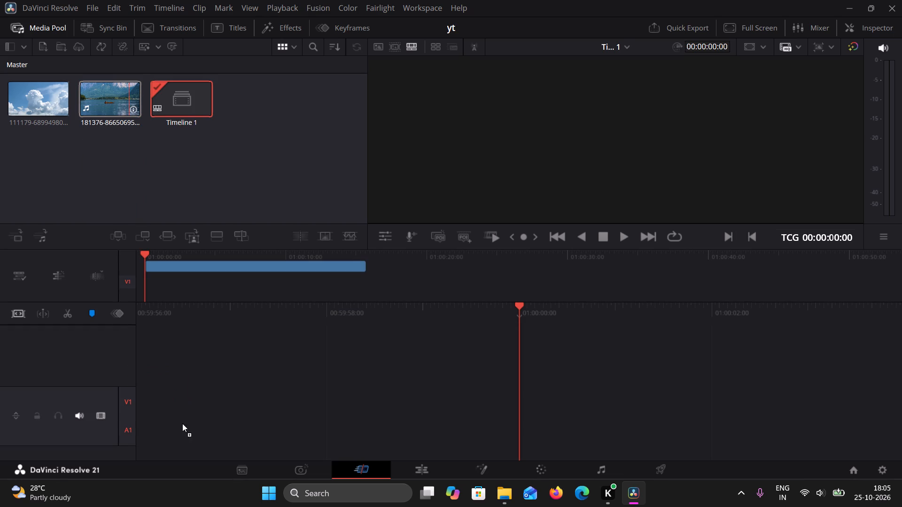
{"action": "left_click_drag", "start_coordinate": [182, 423], "coordinate": [134, 395]}
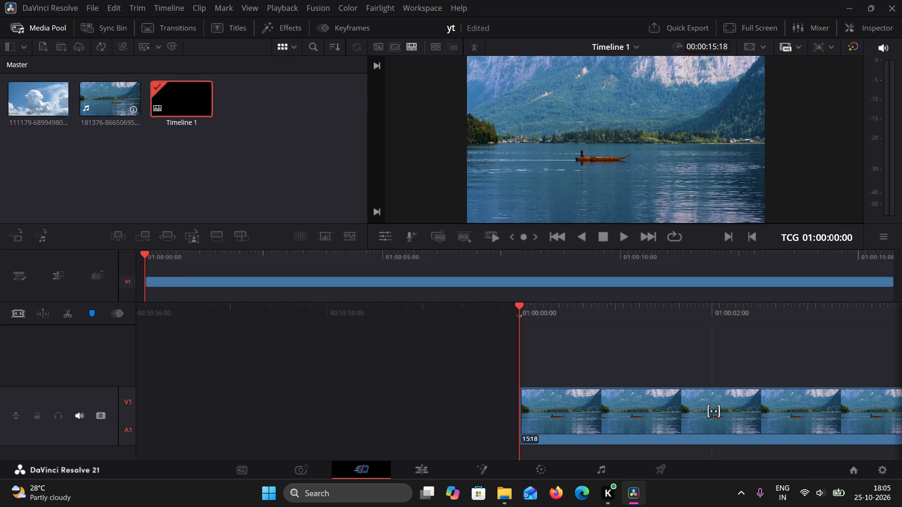
Switch to the Edit page and show the media pool clips there.
{"action": "left_click", "coordinate": [411, 471]}
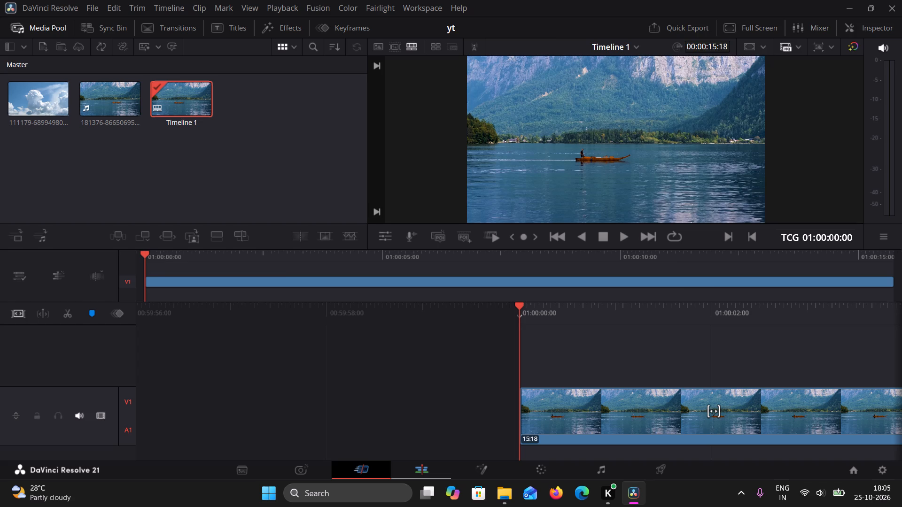
{"action": "left_click", "coordinate": [411, 471]}
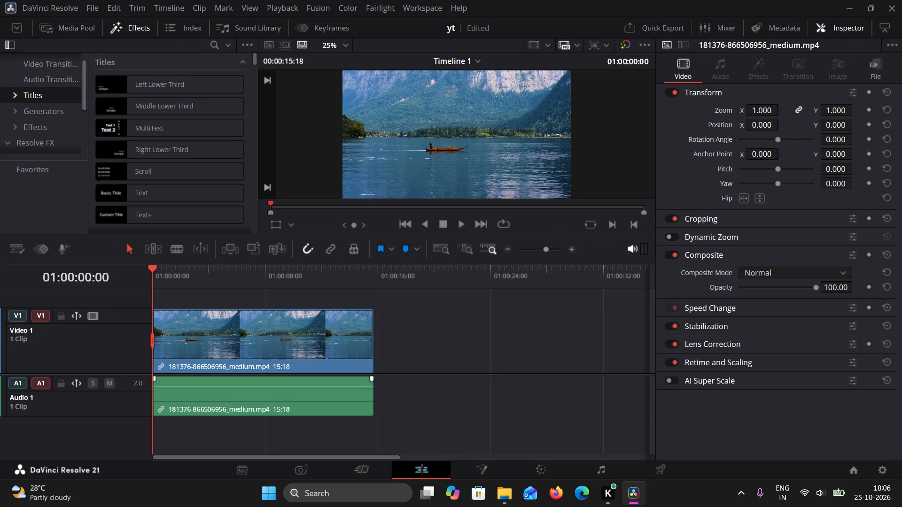
{"action": "left_click", "coordinate": [62, 25]}
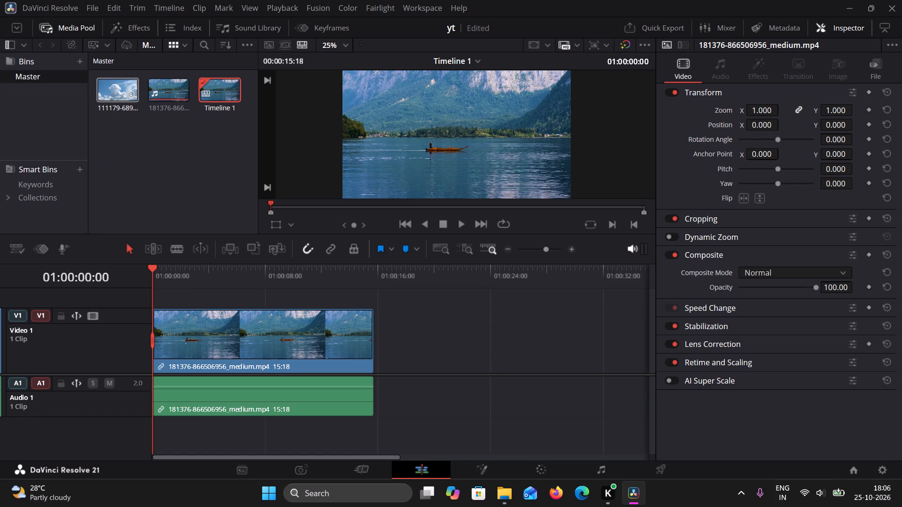
Place the clouds clip on Video 1 after the boat-on-the-lake clip, leaving a small gap between them.
{"action": "left_click_drag", "start_coordinate": [119, 90], "coordinate": [399, 321]}
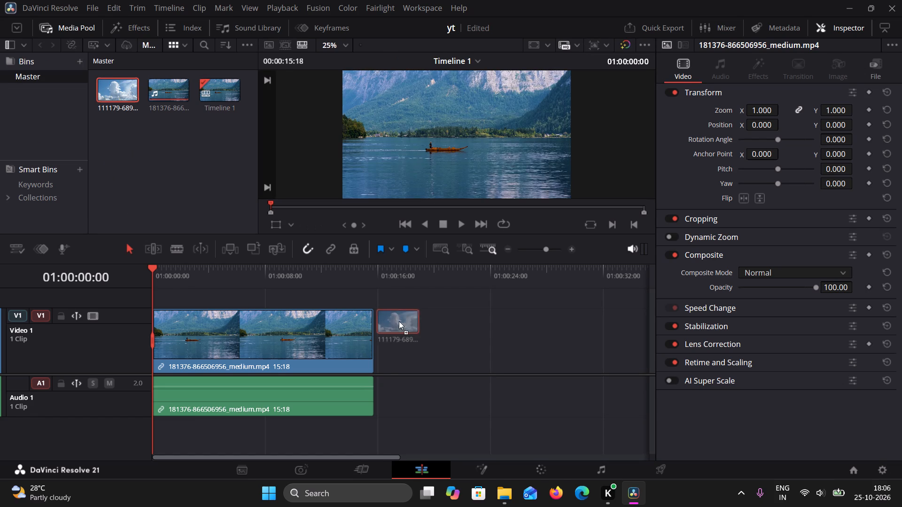
{"action": "left_click_drag", "start_coordinate": [399, 321], "coordinate": [400, 308]}
{"action": "left_click", "coordinate": [432, 329]}
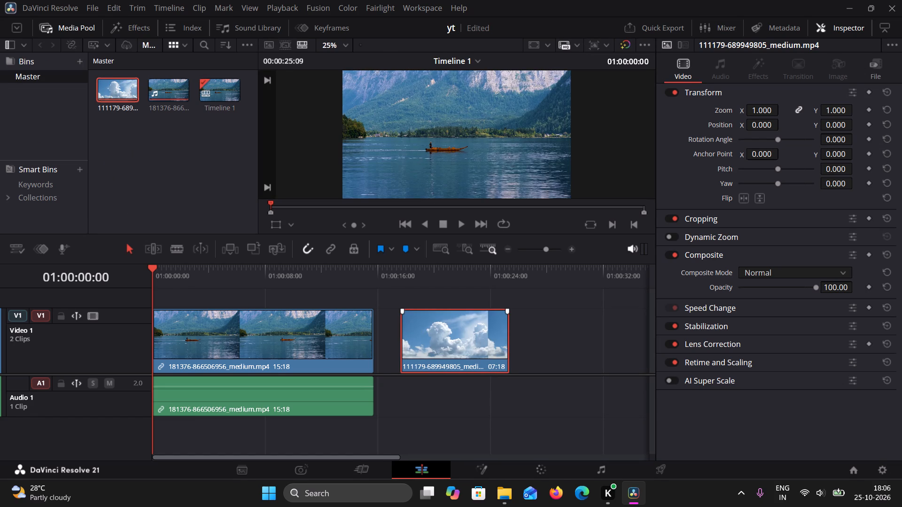
Reorder the two clips on Video 1 so the clouds clip starts the timeline and the boat clip directly follows it.
{"action": "left_click", "coordinate": [349, 343]}
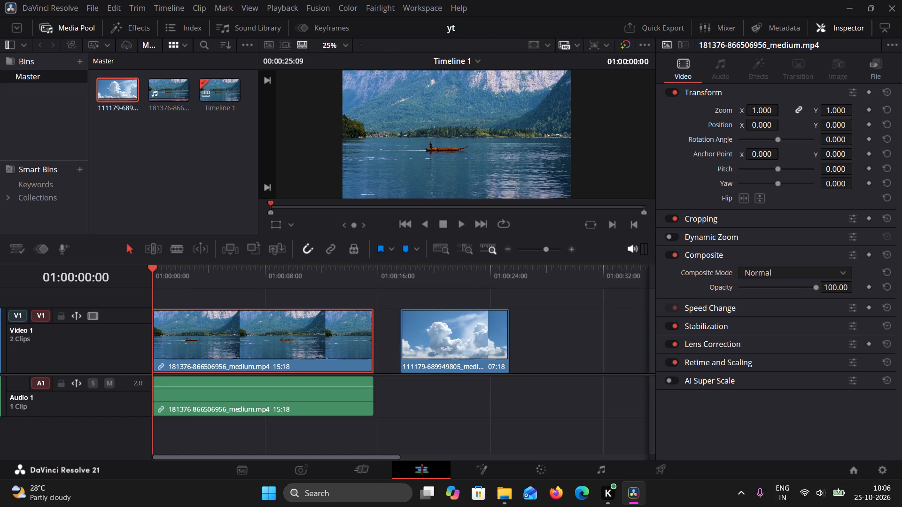
{"action": "left_click_drag", "start_coordinate": [467, 356], "coordinate": [229, 286]}
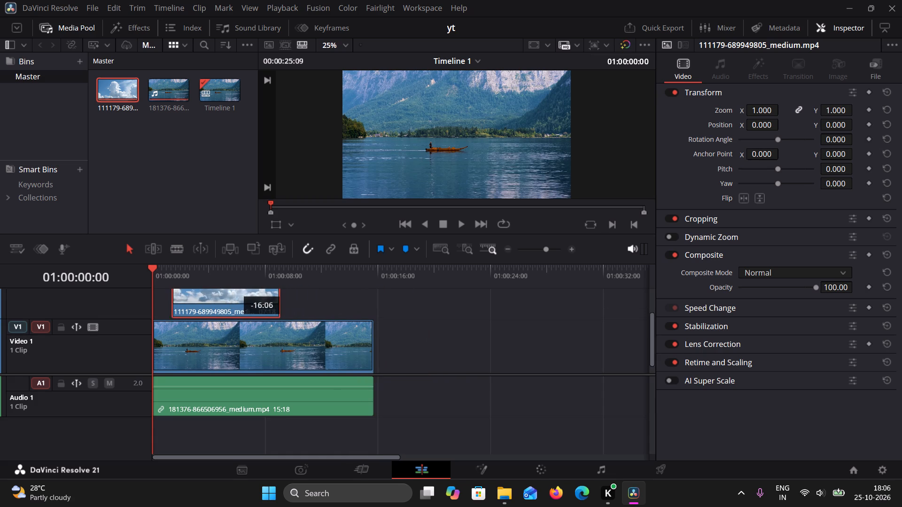
{"action": "left_click_drag", "start_coordinate": [229, 286], "coordinate": [189, 287]}
{"action": "left_click_drag", "start_coordinate": [280, 361], "coordinate": [386, 354]}
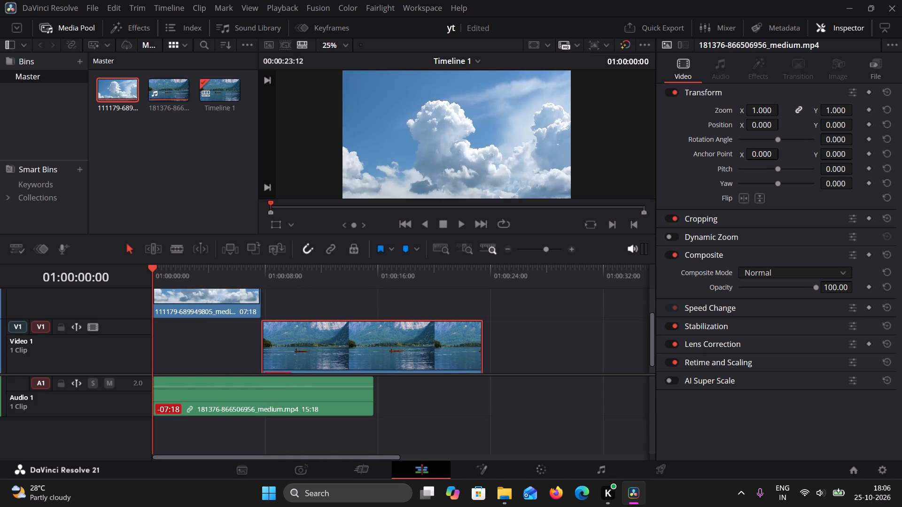
{"action": "left_click_drag", "start_coordinate": [237, 298], "coordinate": [240, 353]}
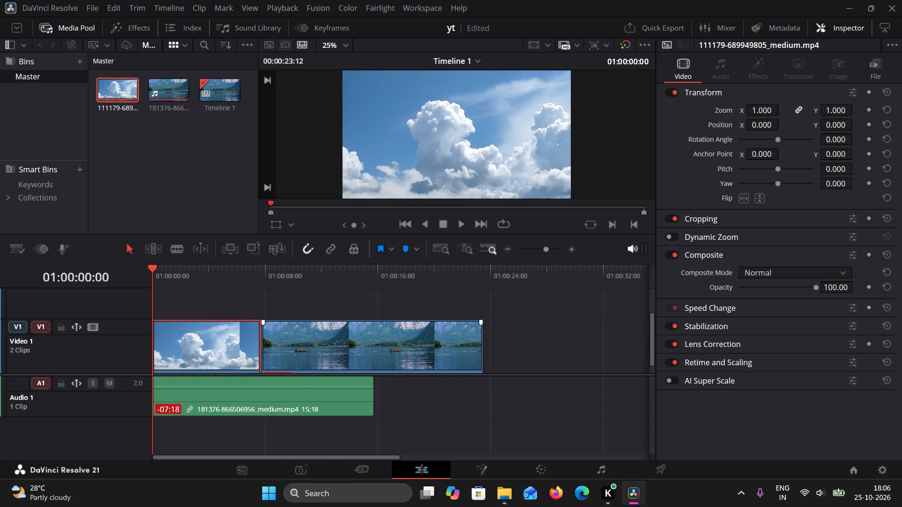
{"action": "left_click", "coordinate": [311, 346]}
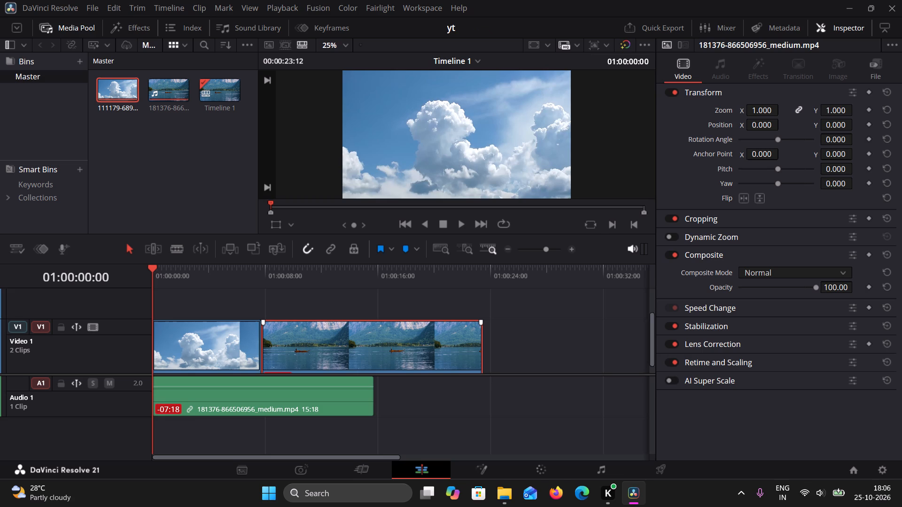
{"action": "left_click", "coordinate": [218, 354]}
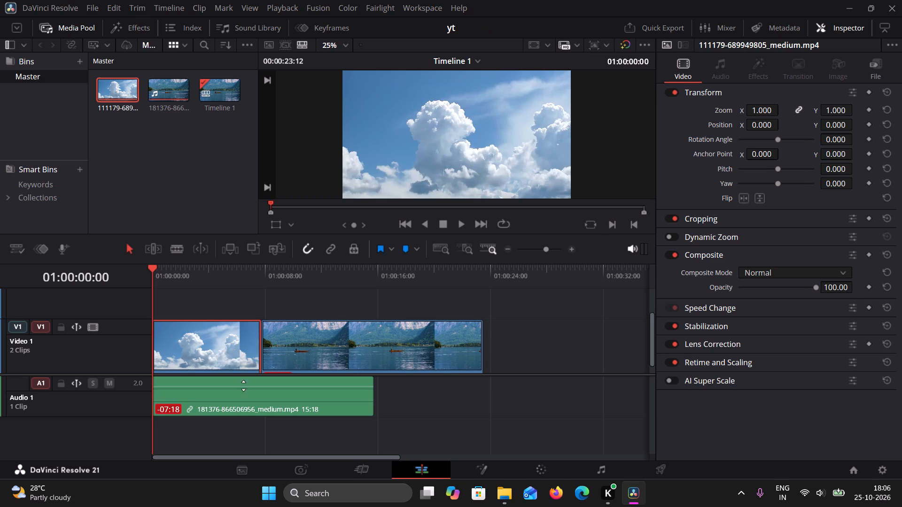
Delete the boat clip's audio from Audio 1.
{"action": "left_click", "coordinate": [249, 399]}
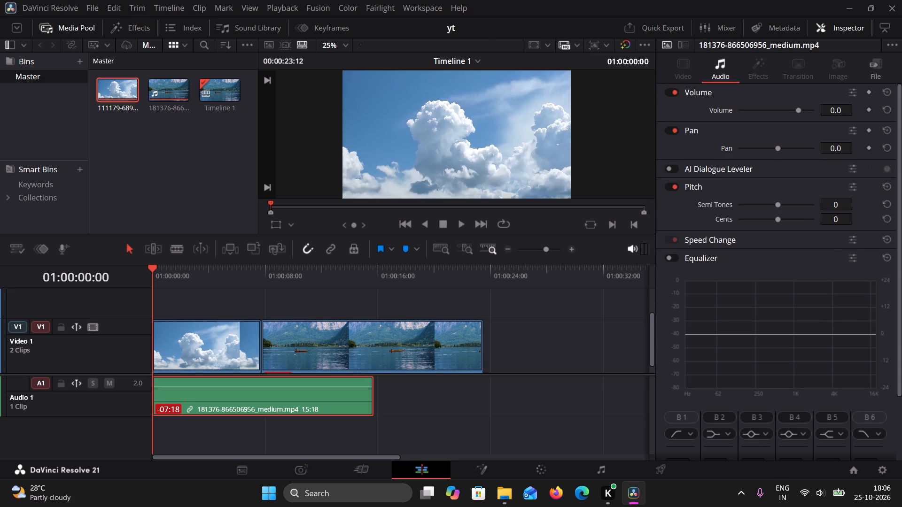
{"action": "key", "text": "Delete"}
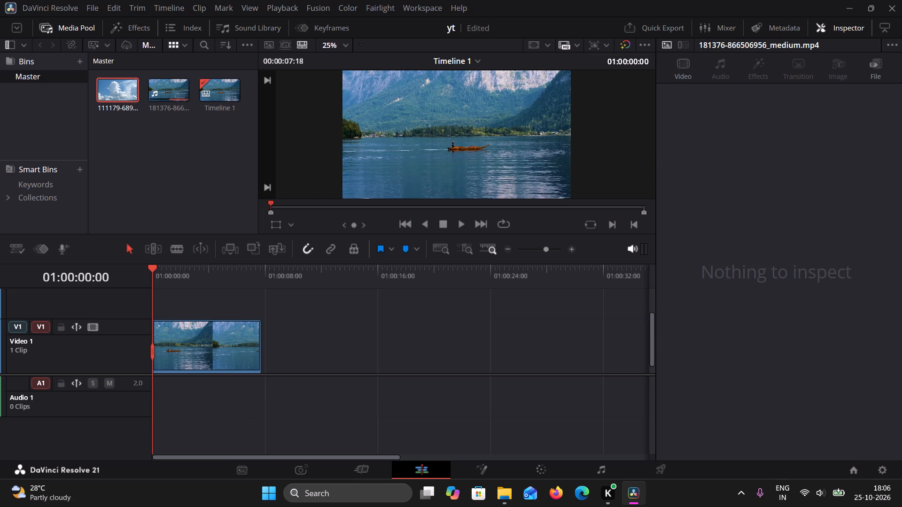
Play the timeline from the start to review the edit.
{"action": "left_click", "coordinate": [463, 226]}
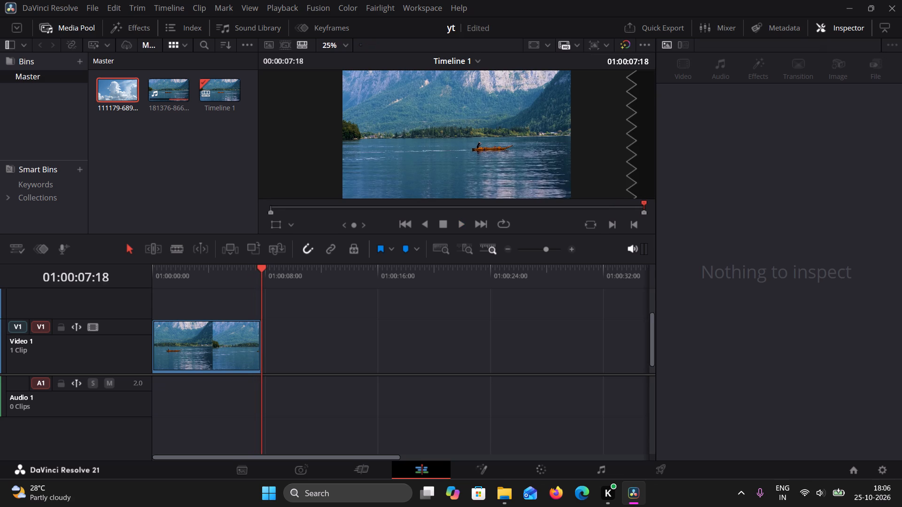
Move the boat clip on Video 1 so it starts at the playhead, 01:00:07:18.
{"action": "left_click_drag", "start_coordinate": [224, 346], "coordinate": [295, 346]}
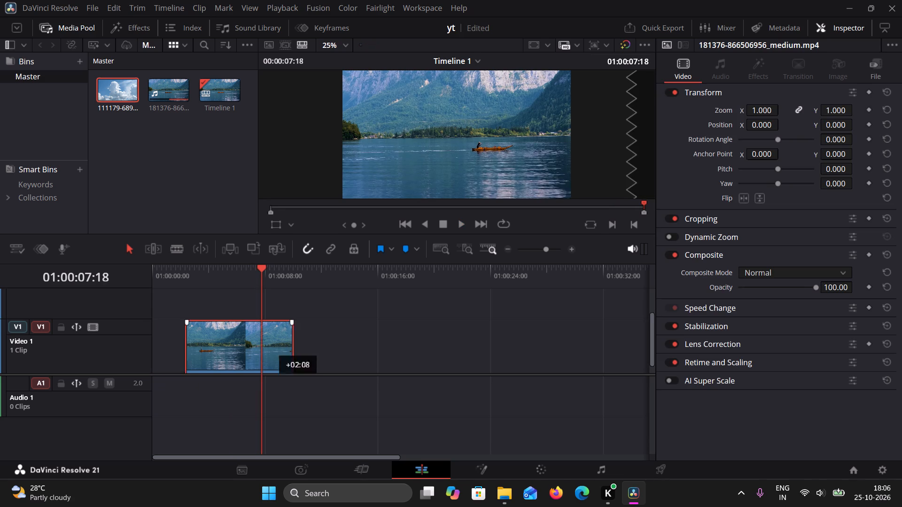
{"action": "left_click_drag", "start_coordinate": [295, 346], "coordinate": [335, 343]}
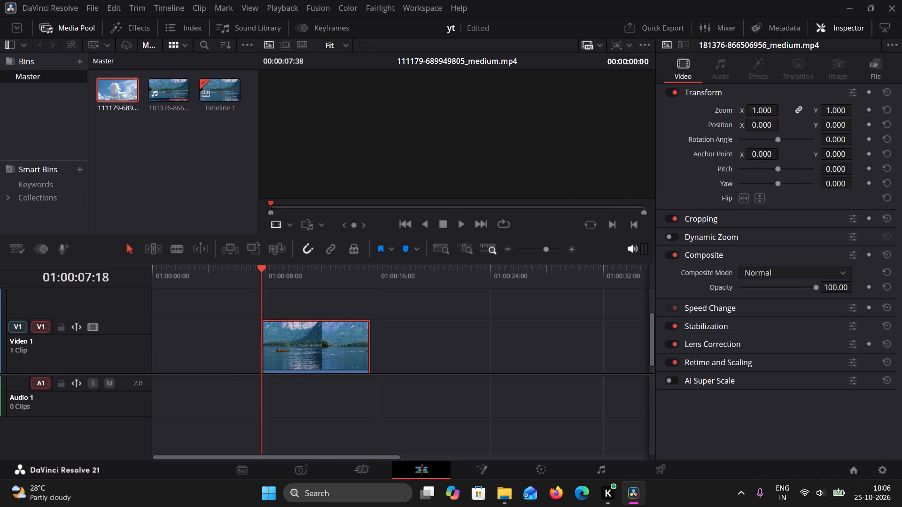
Add the clouds clip from the media pool at the start of Video 1, directly before the boat clip.
{"action": "left_click_drag", "start_coordinate": [115, 90], "coordinate": [138, 346]}
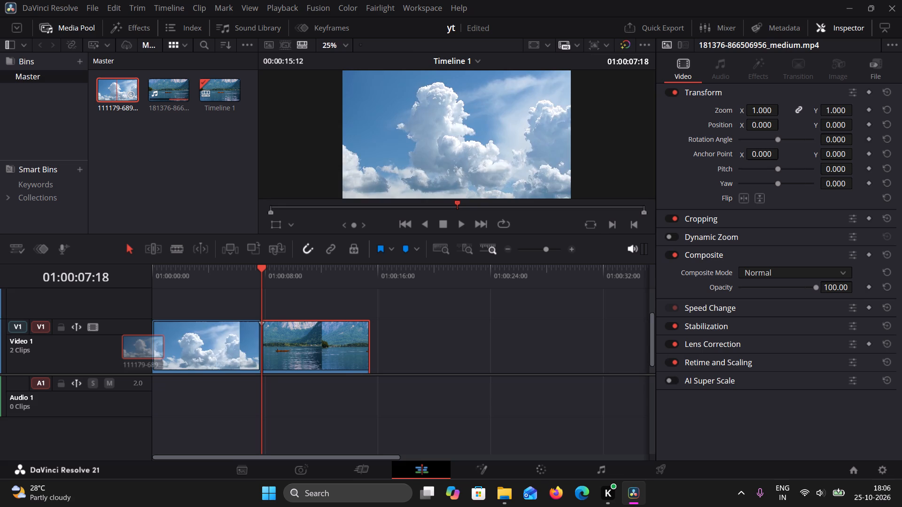
{"action": "left_click_drag", "start_coordinate": [138, 346], "coordinate": [165, 295]}
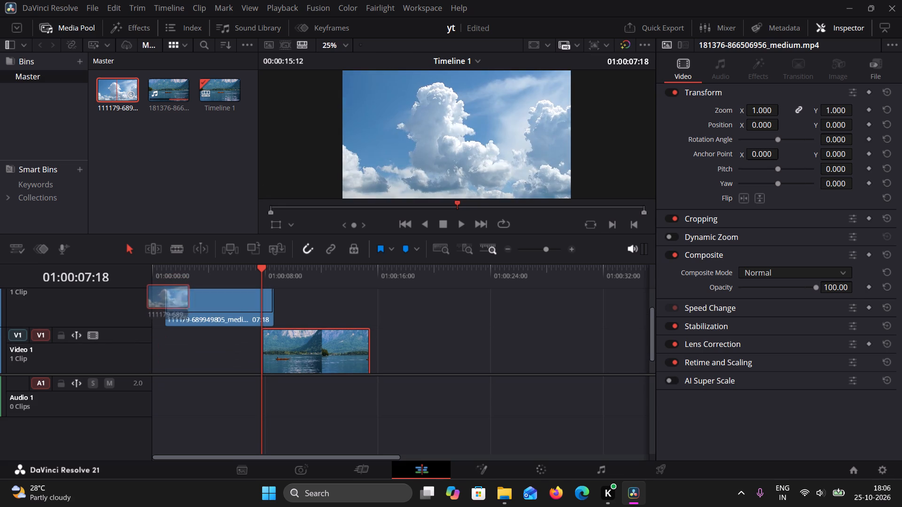
{"action": "left_click_drag", "start_coordinate": [165, 295], "coordinate": [164, 298]}
{"action": "left_click_drag", "start_coordinate": [179, 300], "coordinate": [168, 301]}
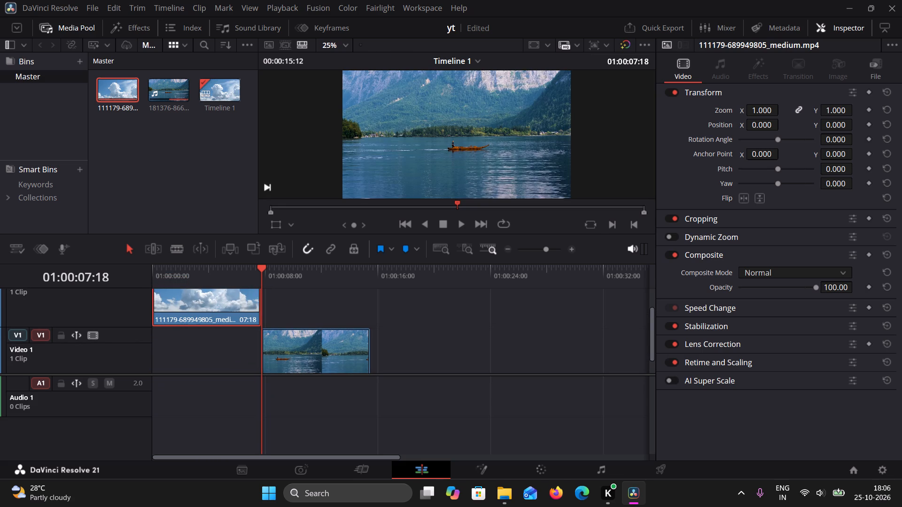
{"action": "left_click_drag", "start_coordinate": [181, 298], "coordinate": [179, 335]}
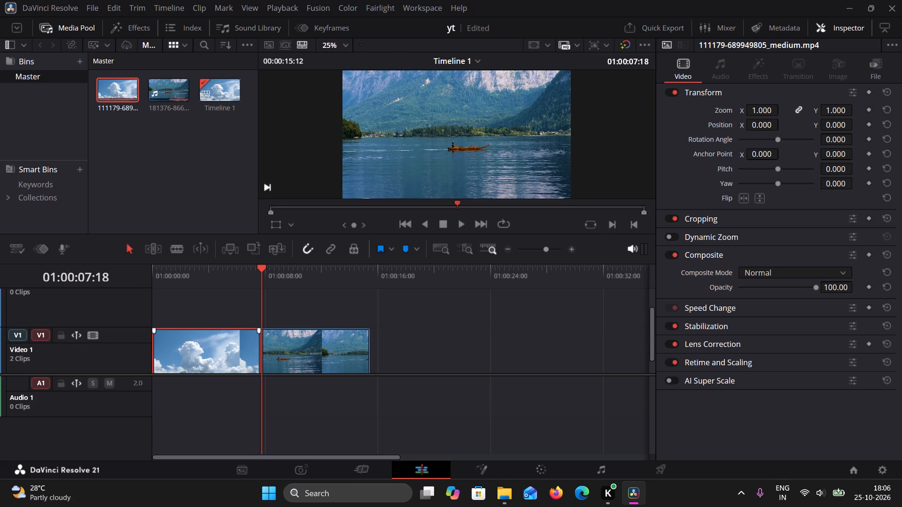
Play the timeline from its beginning to review the cut from the clouds to the boat, stopping partway into the boat clip.
{"action": "left_click_drag", "start_coordinate": [258, 269], "coordinate": [236, 274]}
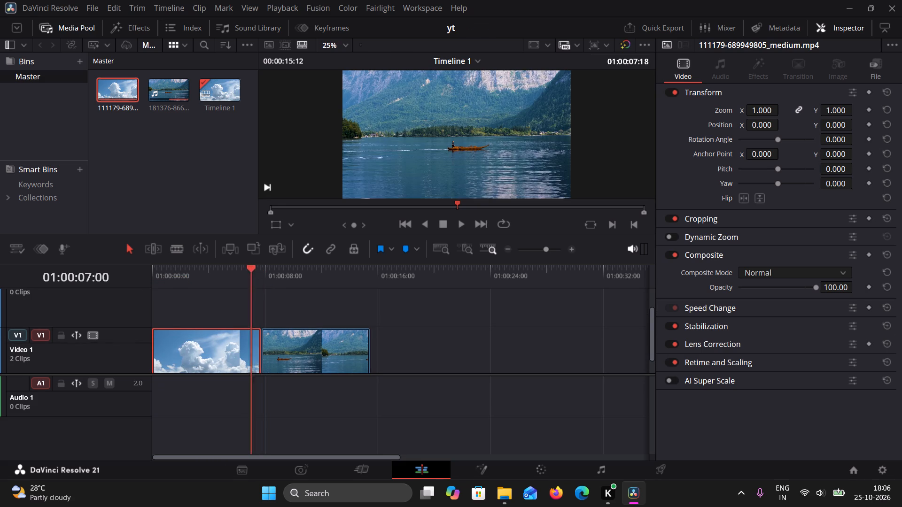
{"action": "left_click_drag", "start_coordinate": [236, 274], "coordinate": [139, 271]}
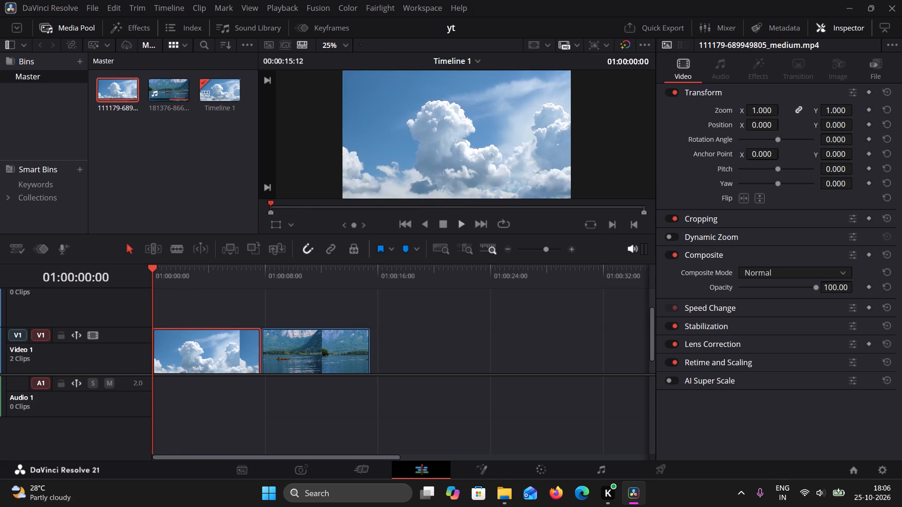
{"action": "left_click", "coordinate": [460, 223]}
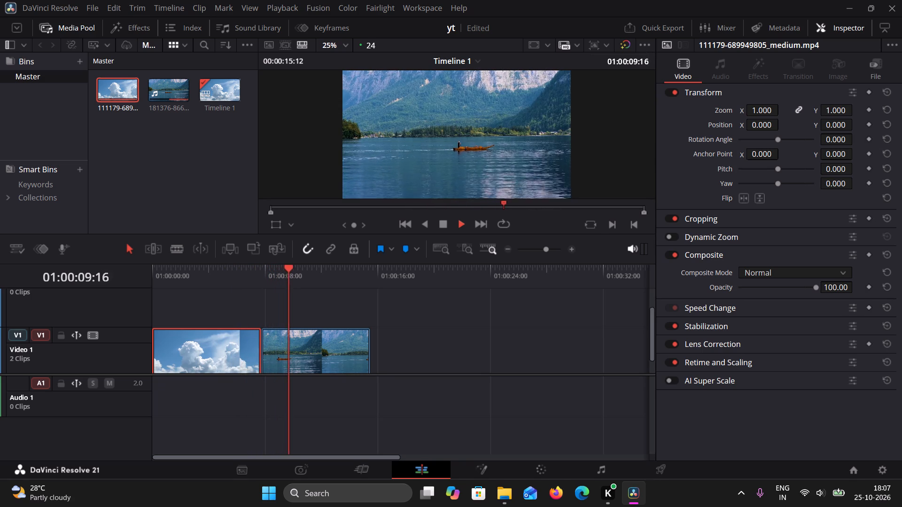
{"action": "left_click", "coordinate": [444, 220]}
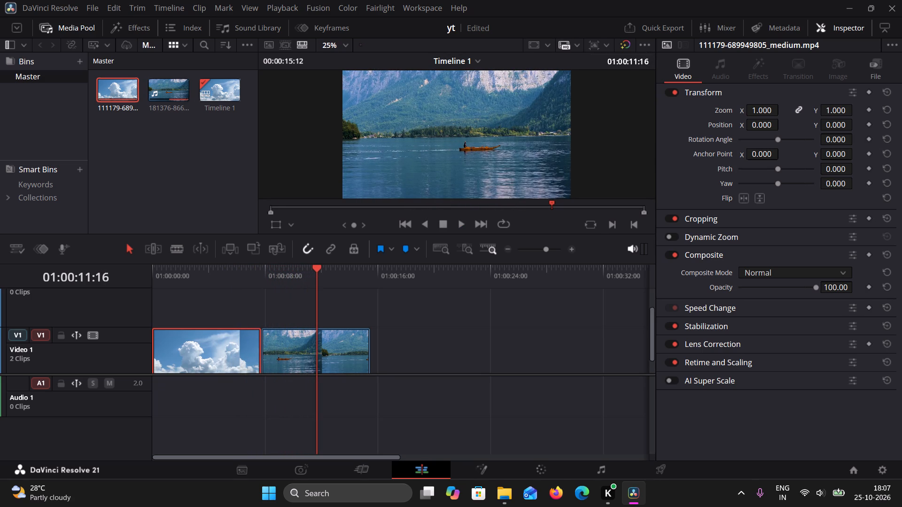
Browse the available video transitions, including Circle Spin, and the effects collection for something to use on the clips.
{"action": "left_click", "coordinate": [142, 31]}
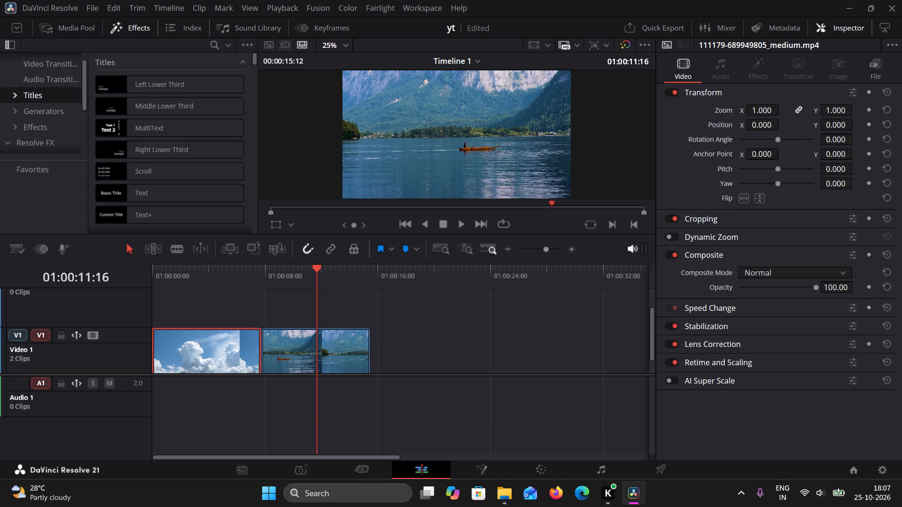
{"action": "left_click", "coordinate": [62, 56]}
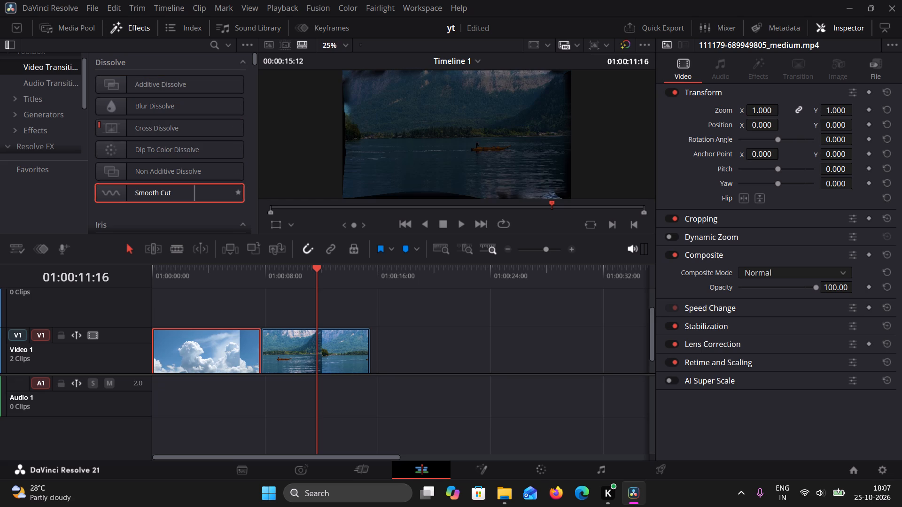
{"action": "scroll", "coordinate": [187, 151], "scroll_direction": "down", "scroll_amount": 6}
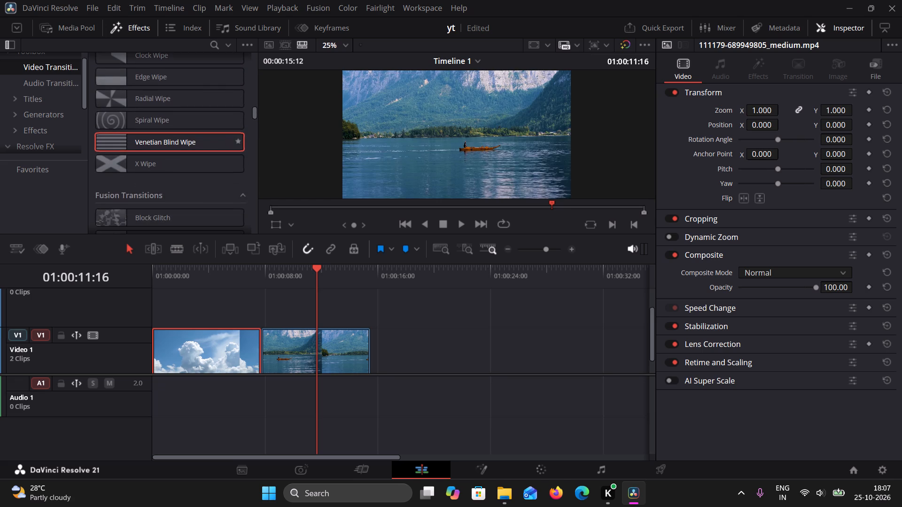
{"action": "scroll", "coordinate": [187, 151], "scroll_direction": "down", "scroll_amount": 1}
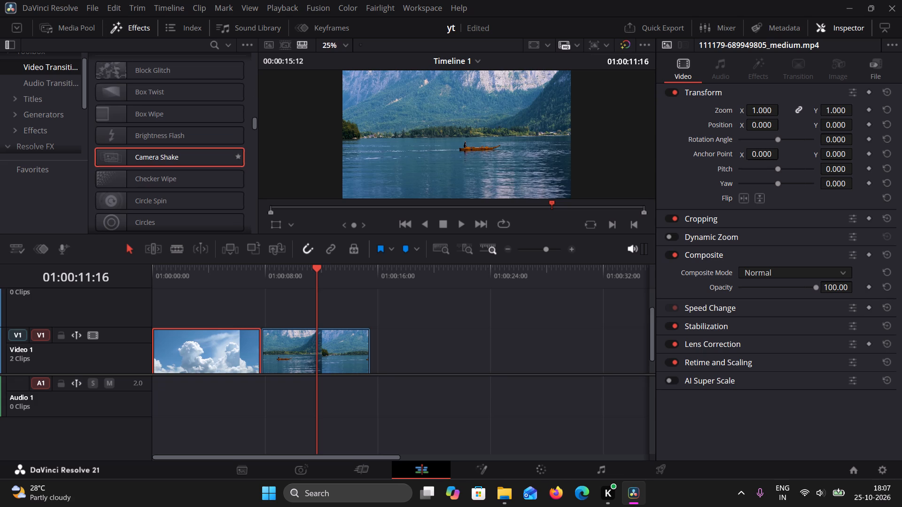
{"action": "left_click", "coordinate": [191, 184]}
{"action": "left_click", "coordinate": [195, 205]}
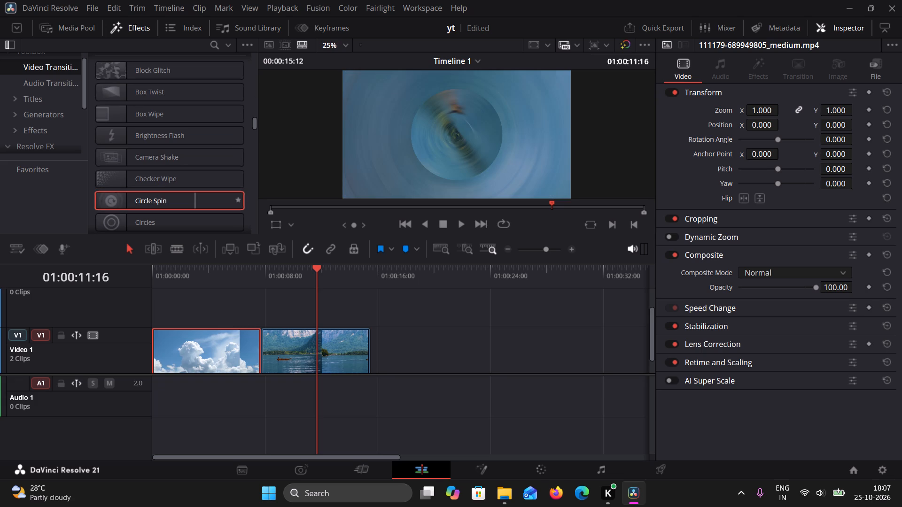
{"action": "left_click", "coordinate": [205, 246]}
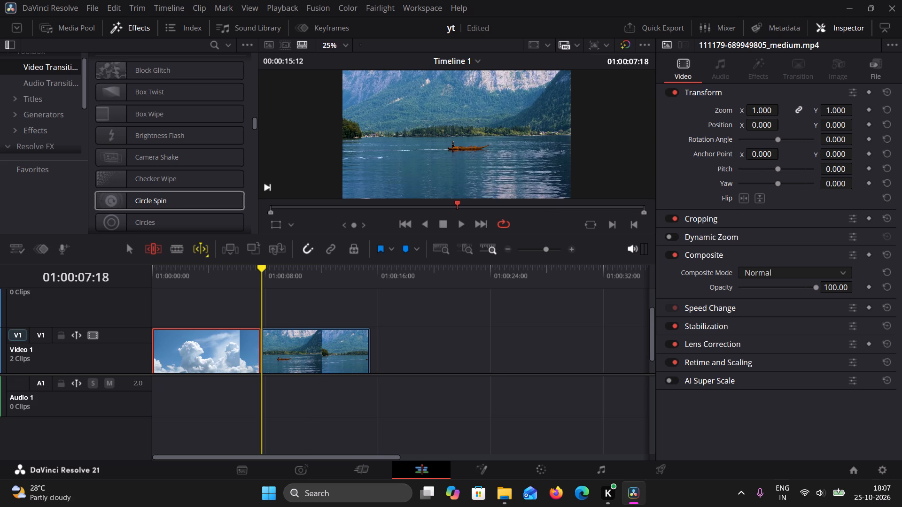
{"action": "left_click", "coordinate": [161, 125]}
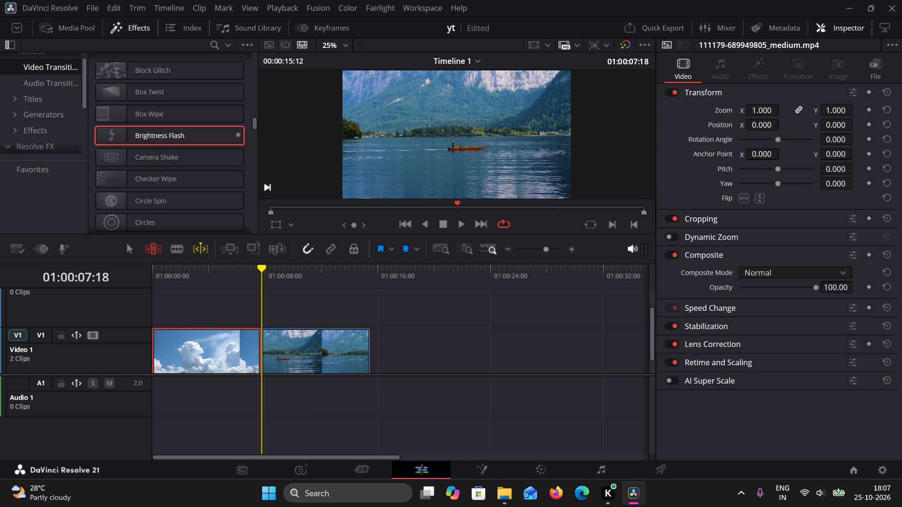
{"action": "scroll", "coordinate": [161, 125], "scroll_direction": "down", "scroll_amount": 2}
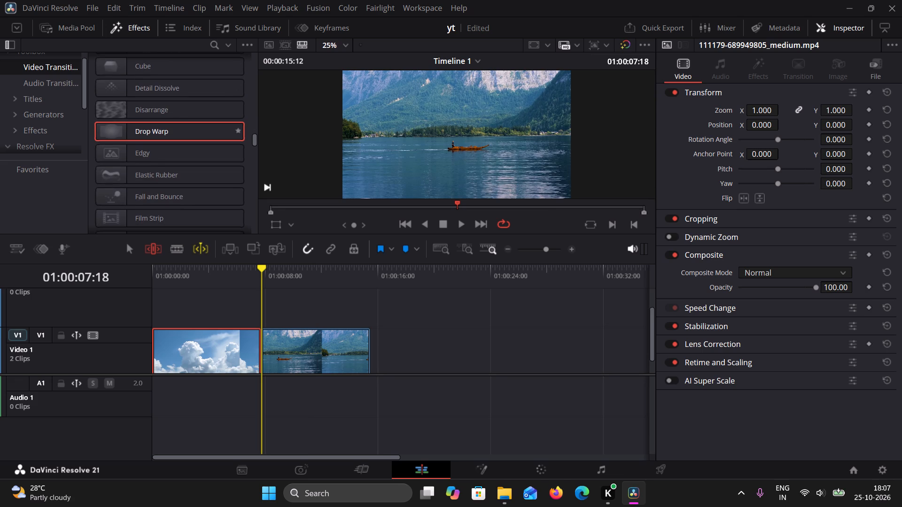
{"action": "left_click", "coordinate": [25, 131]}
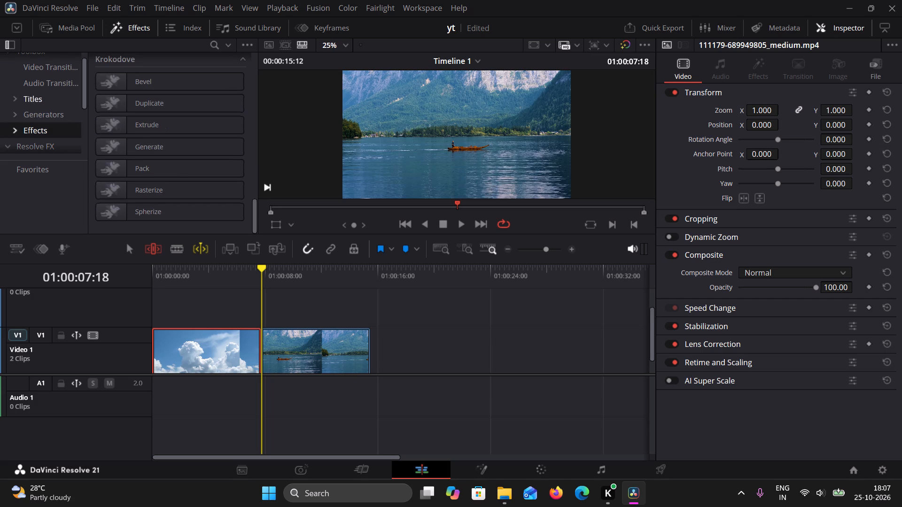
{"action": "scroll", "coordinate": [110, 111], "scroll_direction": "up", "scroll_amount": 9}
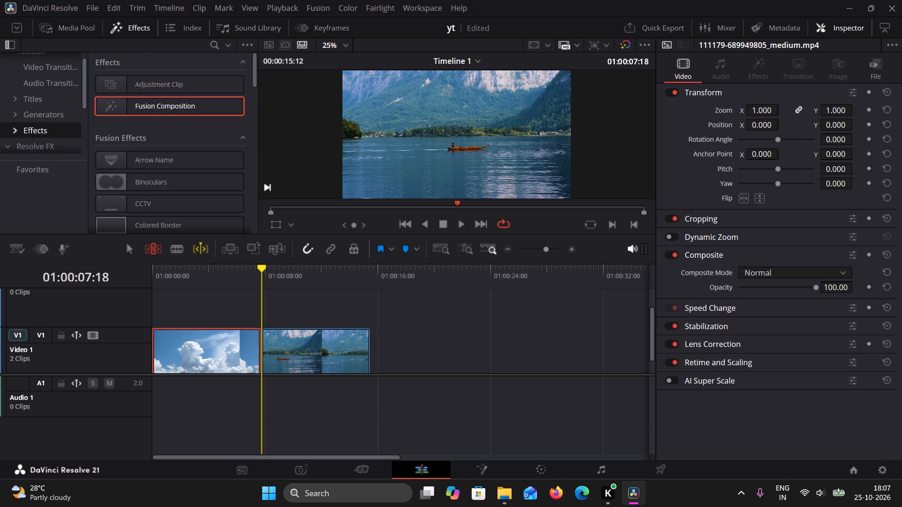
{"action": "scroll", "coordinate": [110, 111], "scroll_direction": "up", "scroll_amount": 2}
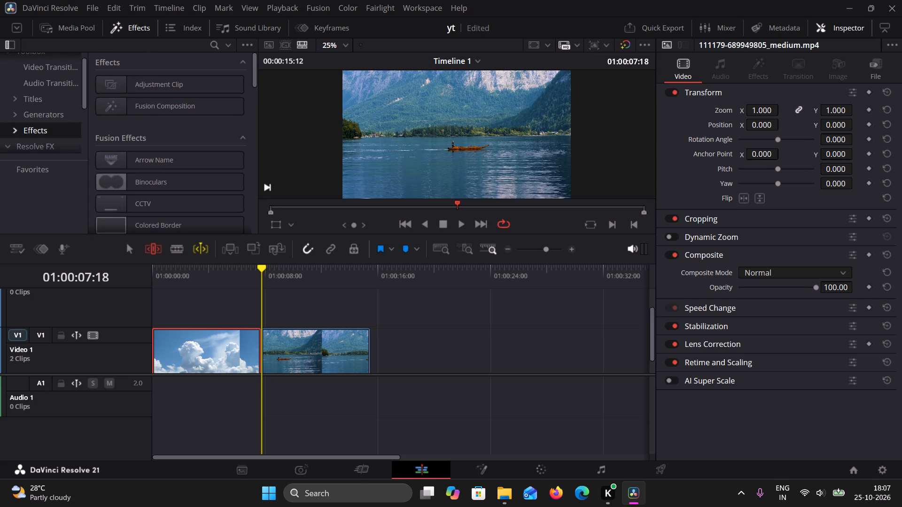
Add a Left Lower Third title on Video 2, above the cut between the clouds and boat clips.
{"action": "left_click", "coordinate": [28, 92]}
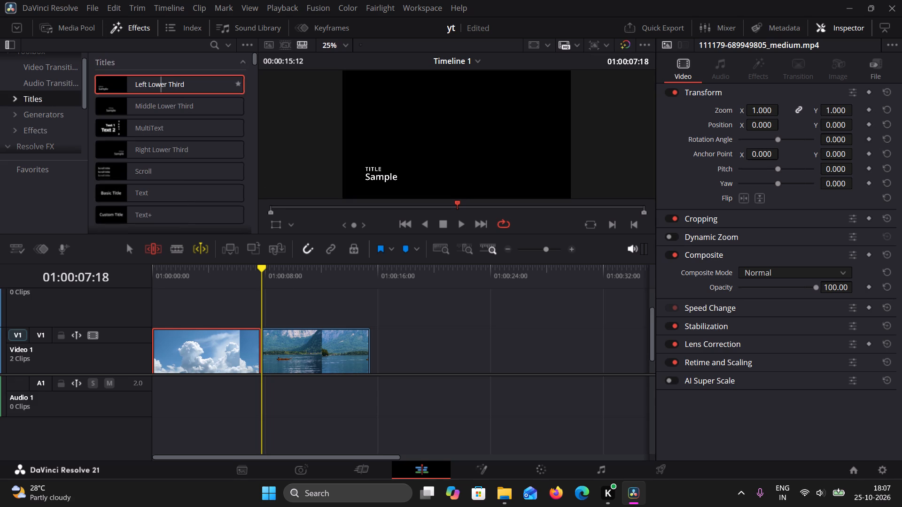
{"action": "left_click", "coordinate": [161, 84]}
{"action": "left_click_drag", "start_coordinate": [190, 93], "coordinate": [205, 293]}
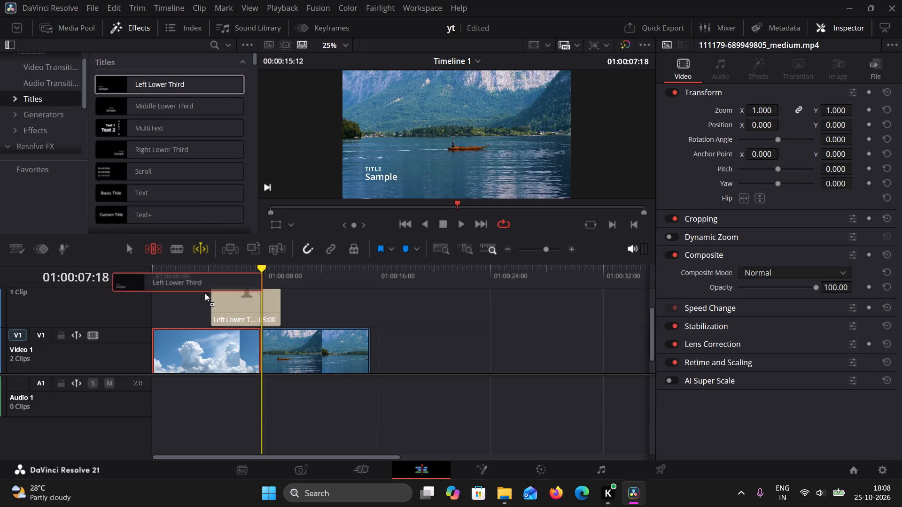
{"action": "left_click_drag", "start_coordinate": [205, 293], "coordinate": [237, 316]}
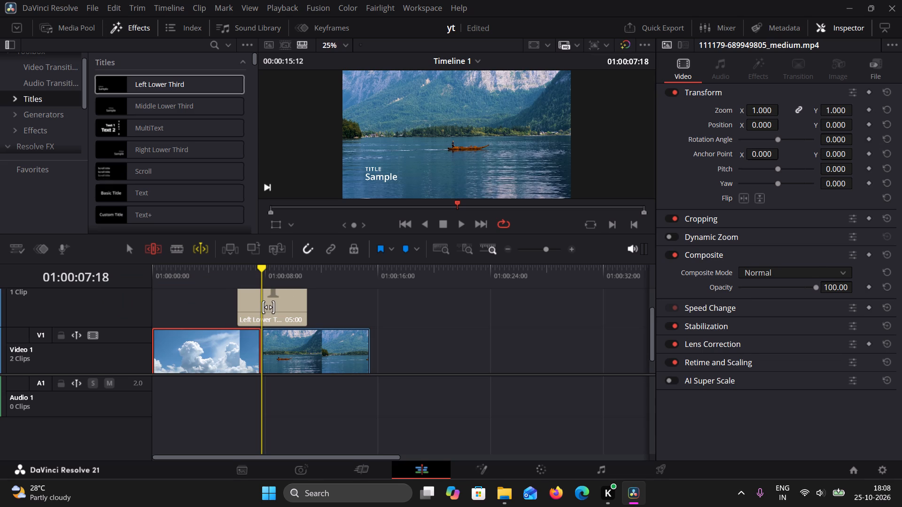
Move the title clip on Video 2 to the start of the timeline at 01:00:00:00, using the normal selection mode.
{"action": "left_click_drag", "start_coordinate": [268, 307], "coordinate": [168, 309]}
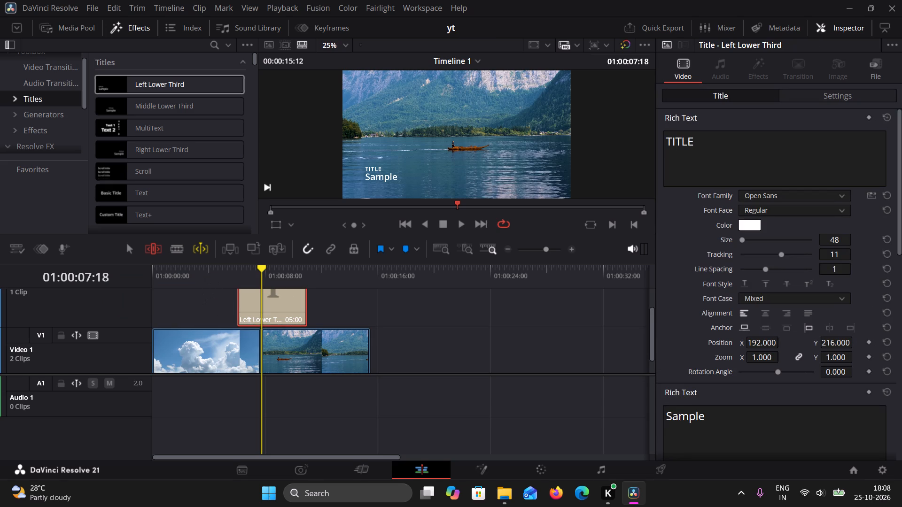
{"action": "left_click_drag", "start_coordinate": [260, 268], "coordinate": [119, 300]}
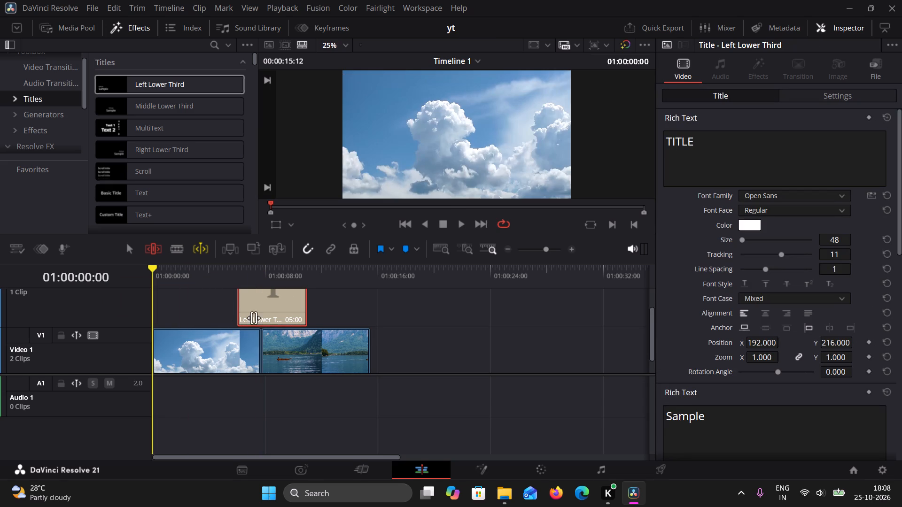
{"action": "left_click_drag", "start_coordinate": [257, 307], "coordinate": [142, 300]}
{"action": "left_click", "coordinate": [430, 301]}
{"action": "left_click_drag", "start_coordinate": [299, 308], "coordinate": [188, 304]}
{"action": "left_click", "coordinate": [134, 254]}
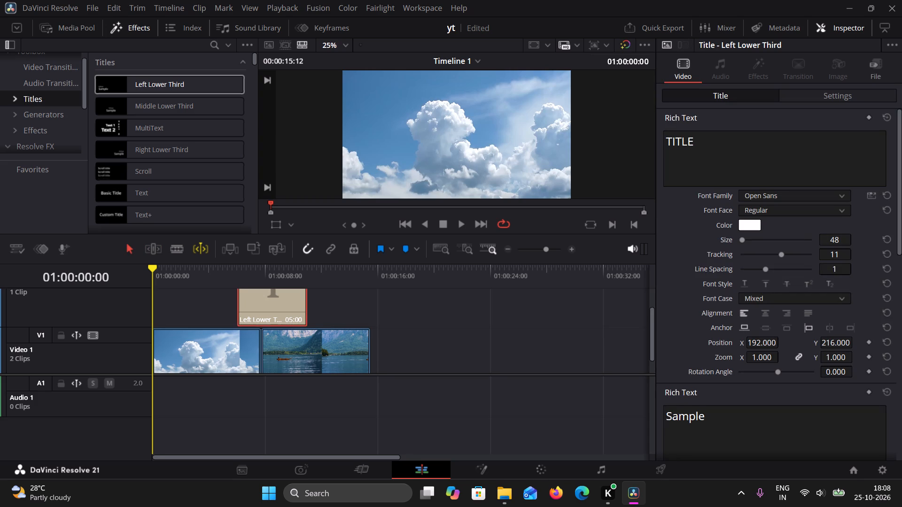
{"action": "left_click_drag", "start_coordinate": [258, 300], "coordinate": [148, 305]}
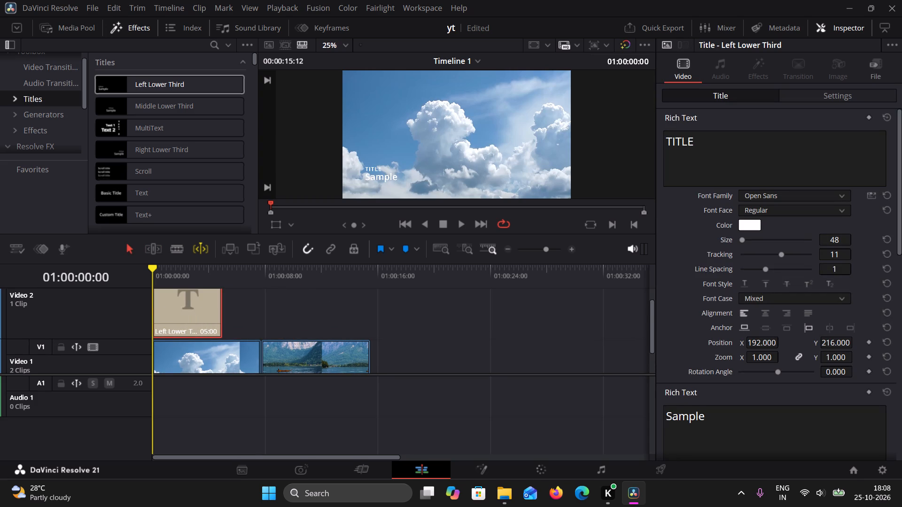
Replace the title's first text line with "A beautiful morning".
{"action": "double_click", "coordinate": [195, 319]}
{"action": "left_click", "coordinate": [726, 154]}
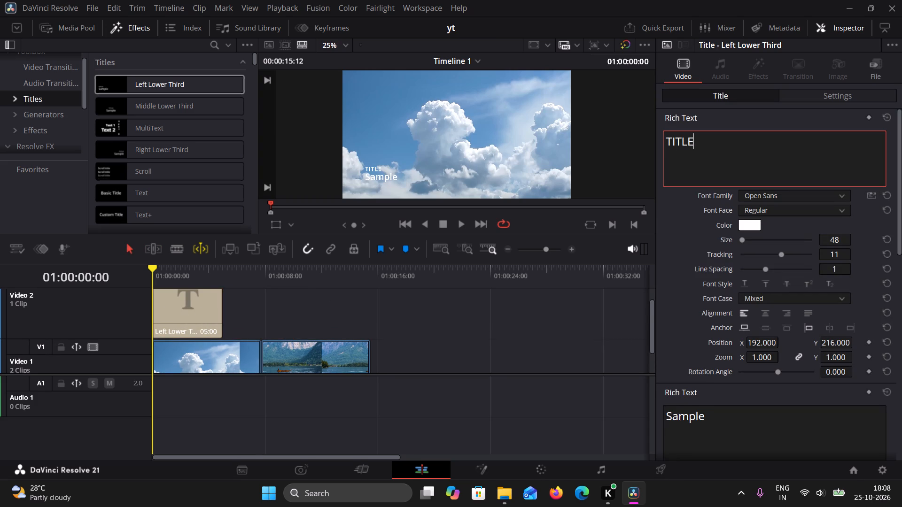
{"action": "double_click", "coordinate": [726, 154]}
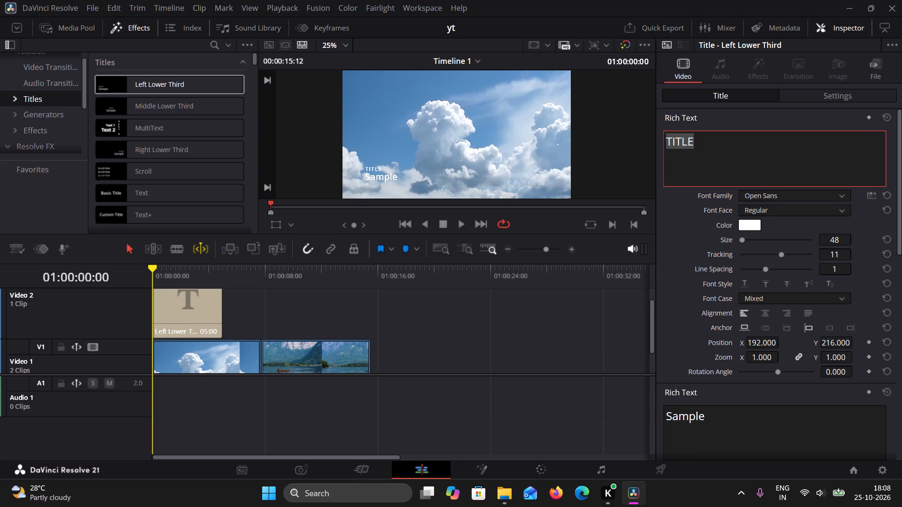
{"action": "key", "text": "BackSpace"}
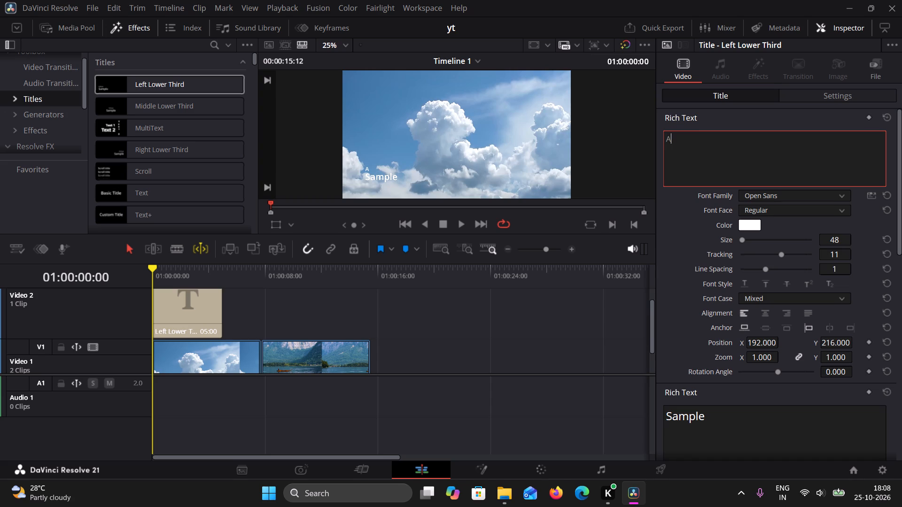
{"action": "key", "text": "space"}
{"action": "type", "text": "beautiful morning"}
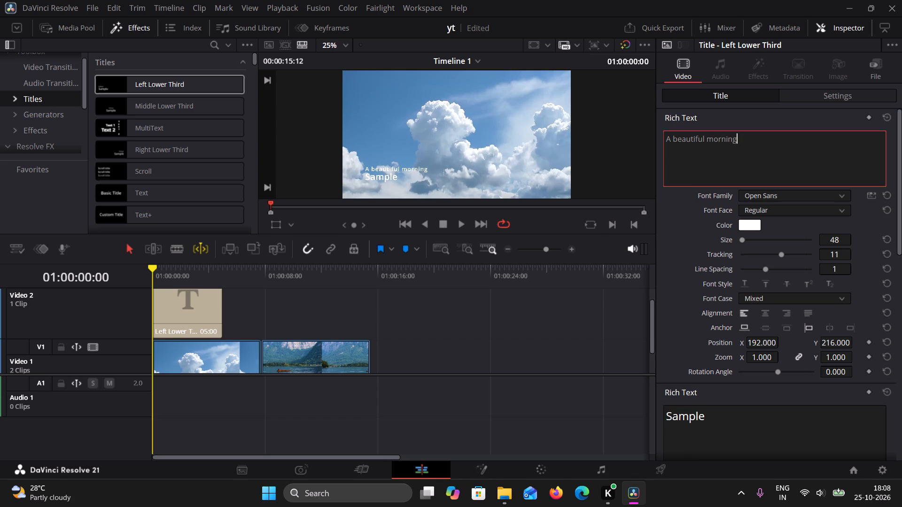
{"action": "left_click", "coordinate": [750, 97]}
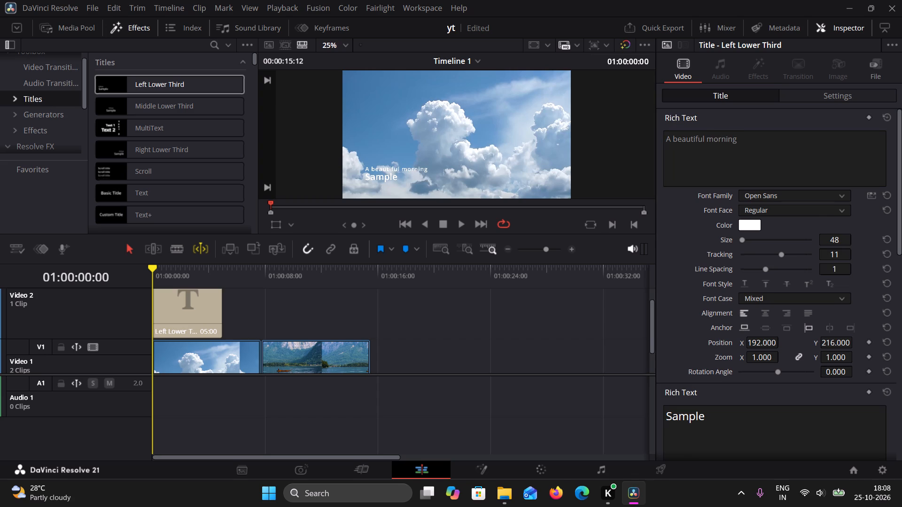
Delete the "Sample" text from the title's second text line, leaving it empty.
{"action": "scroll", "coordinate": [791, 219], "scroll_direction": "down", "scroll_amount": 1}
{"action": "left_click_drag", "start_coordinate": [753, 268], "coordinate": [704, 269]}
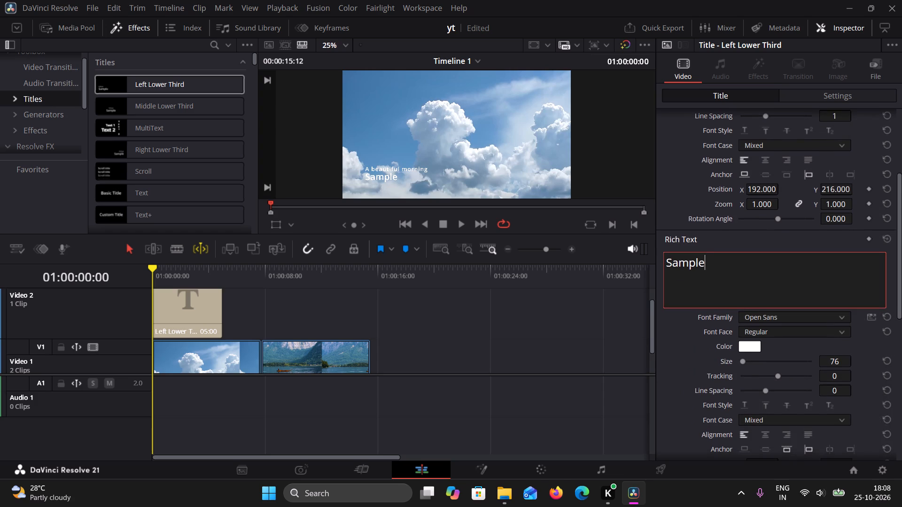
{"action": "left_click_drag", "start_coordinate": [704, 269], "coordinate": [645, 297]}
{"action": "left_click_drag", "start_coordinate": [721, 261], "coordinate": [652, 267]}
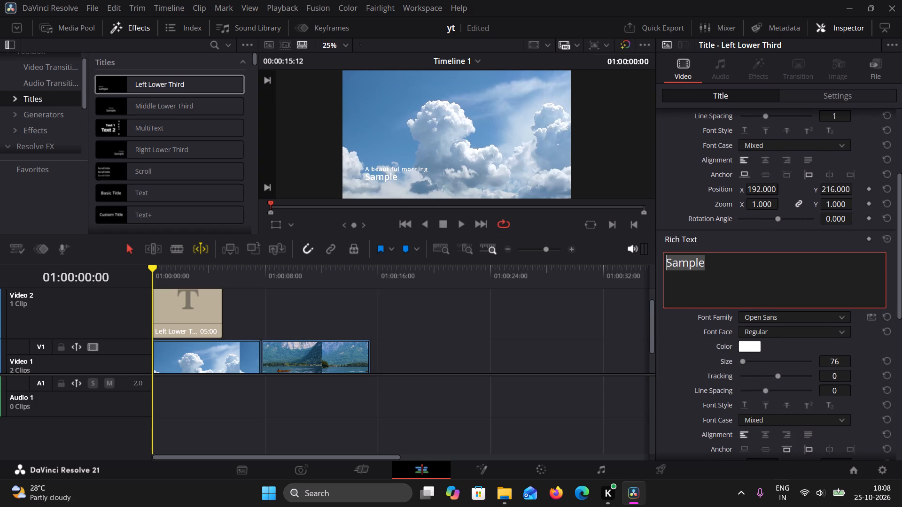
{"action": "left_click_drag", "start_coordinate": [652, 267], "coordinate": [651, 269]}
{"action": "key", "text": "BackSpace"}
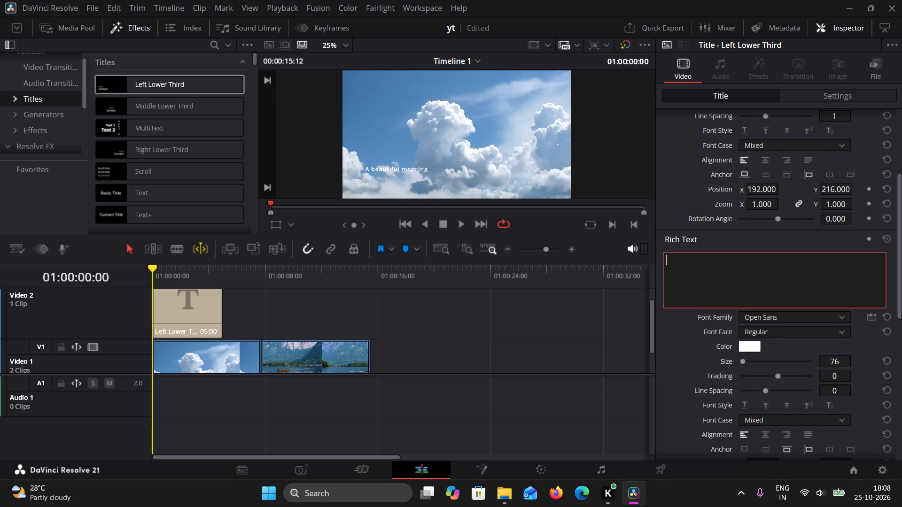
Set the colour of the "A beautiful morning" text to black, #000000.
{"action": "scroll", "coordinate": [736, 175], "scroll_direction": "up", "scroll_amount": 2}
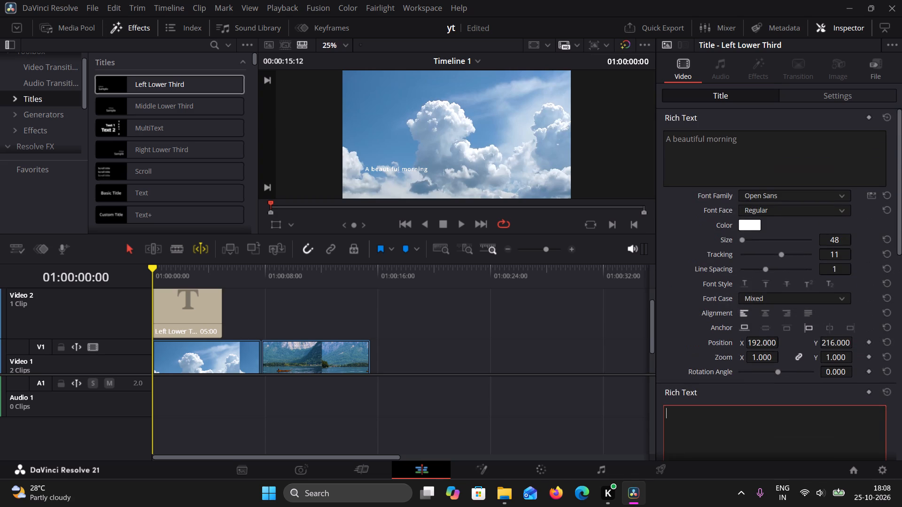
{"action": "left_click", "coordinate": [754, 230]}
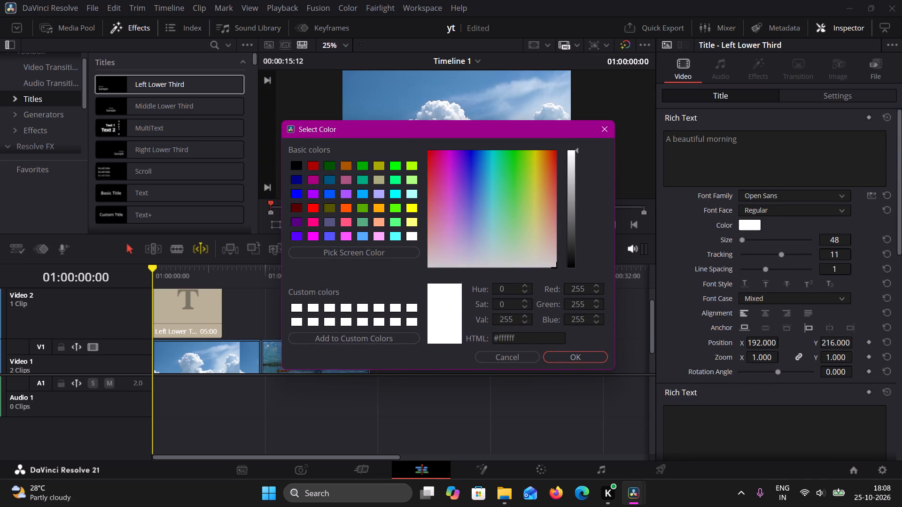
{"action": "left_click", "coordinate": [298, 167]}
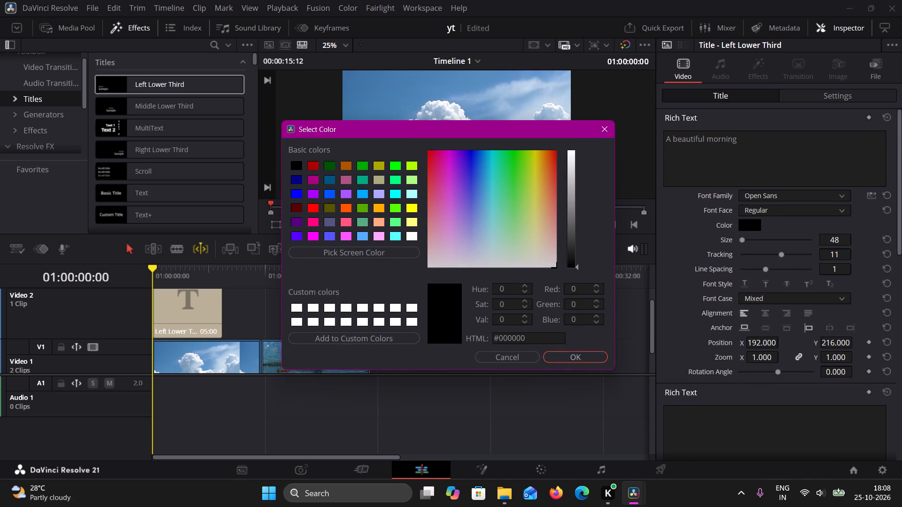
{"action": "left_click", "coordinate": [568, 357]}
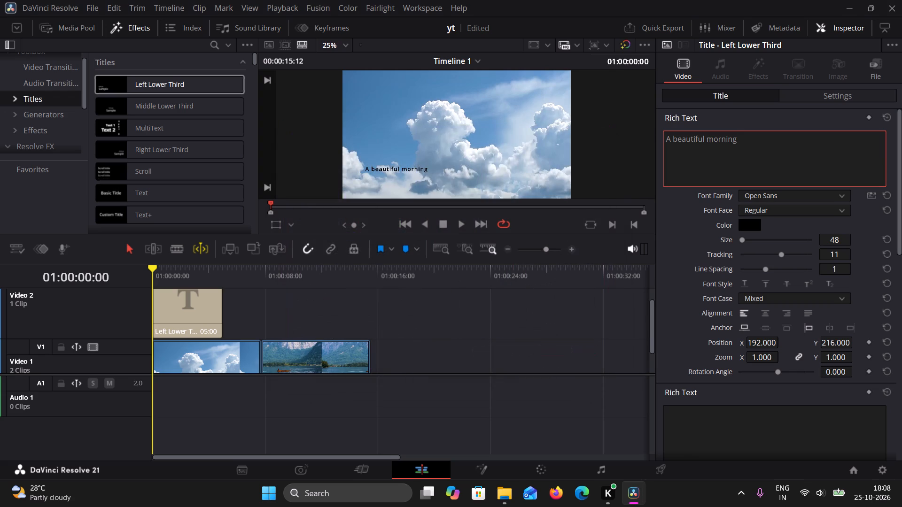
Move the "A beautiful morning" text slightly upward in the frame, to about Y 221, and reselect the title clip.
{"action": "left_click", "coordinate": [415, 169]}
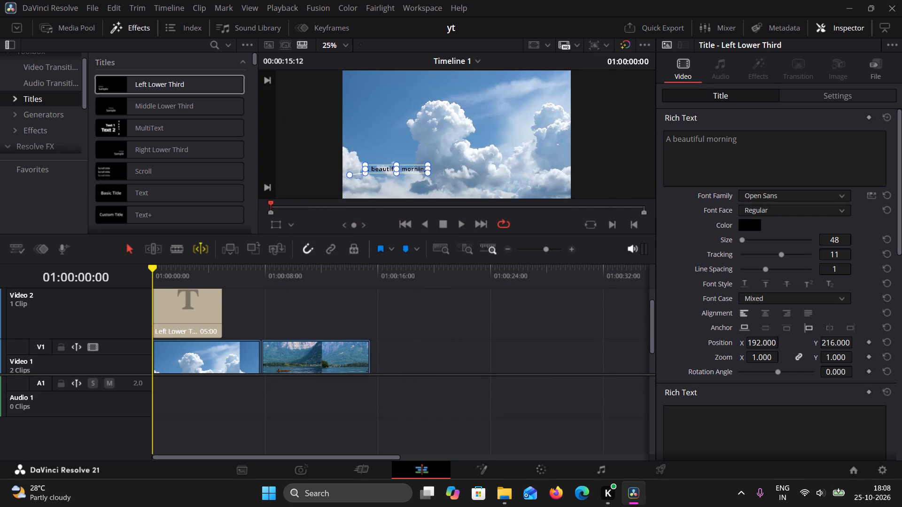
{"action": "left_click_drag", "start_coordinate": [415, 169], "coordinate": [385, 97]}
{"action": "left_click", "coordinate": [417, 166]}
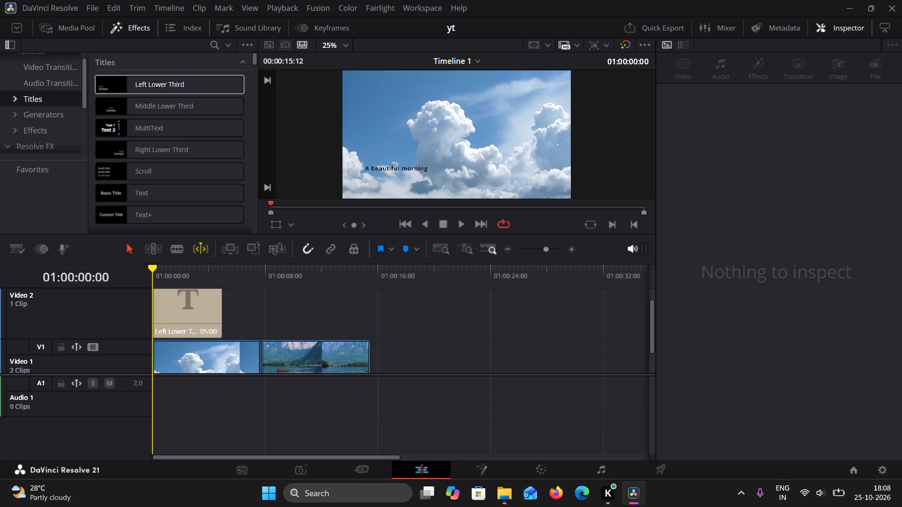
{"action": "double_click", "coordinate": [183, 310]}
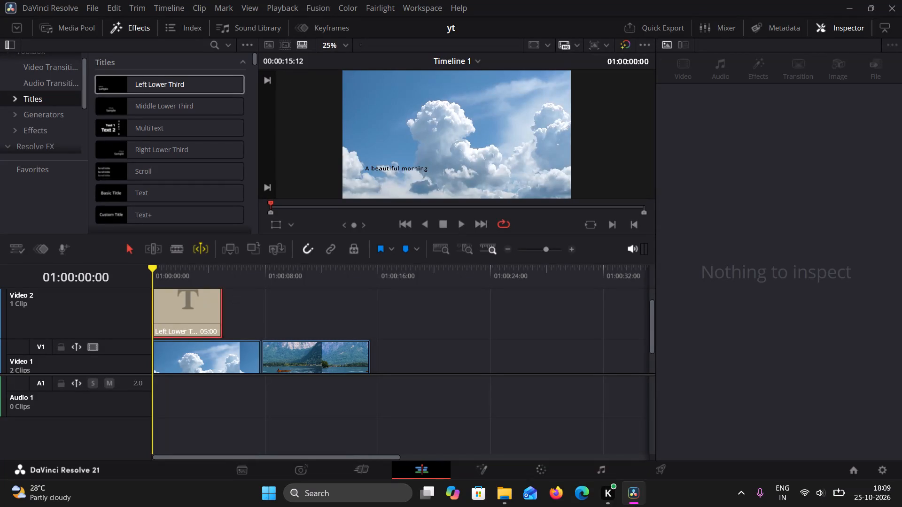
{"action": "left_click", "coordinate": [183, 310]}
Play the timeline from its start to review the title over the clouds, stopping near the end of the clouds clip.
{"action": "left_click", "coordinate": [458, 228]}
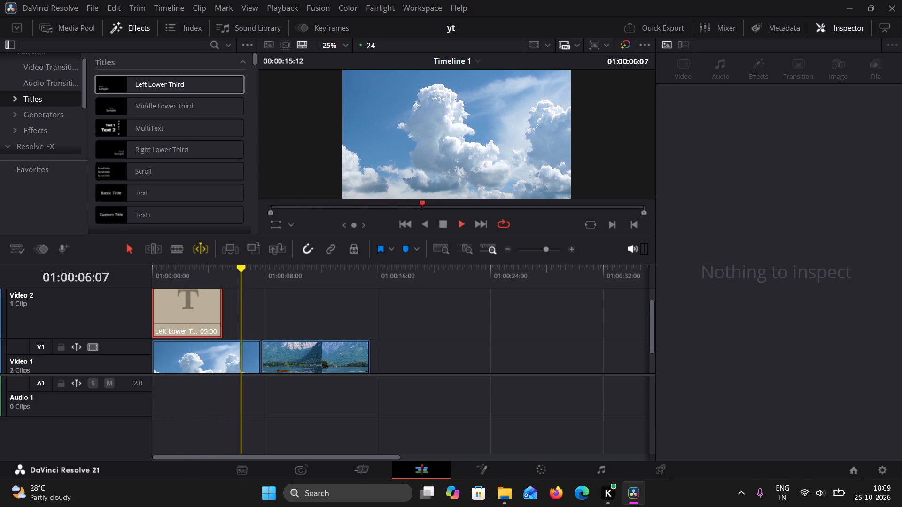
{"action": "left_click", "coordinate": [441, 225]}
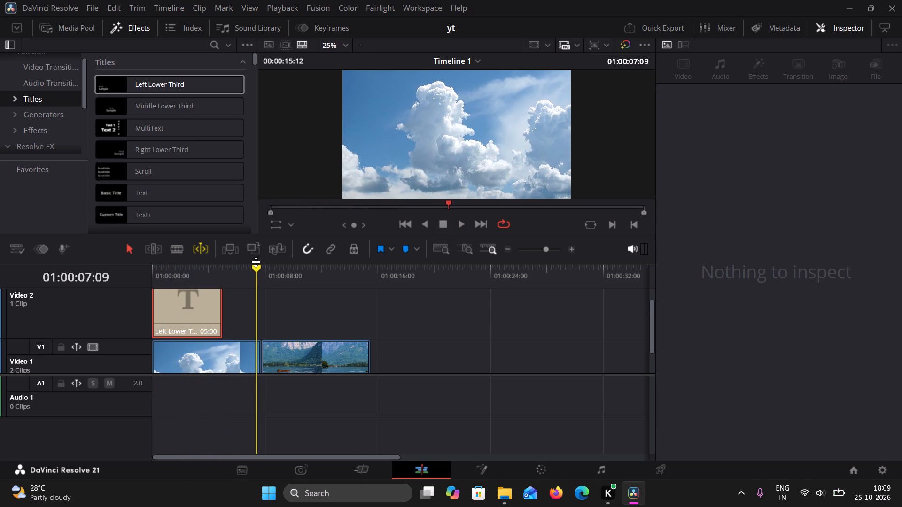
Set the font family of the "A beautiful morning" title text to Montserrat Black.
{"action": "left_click_drag", "start_coordinate": [256, 267], "coordinate": [175, 284]}
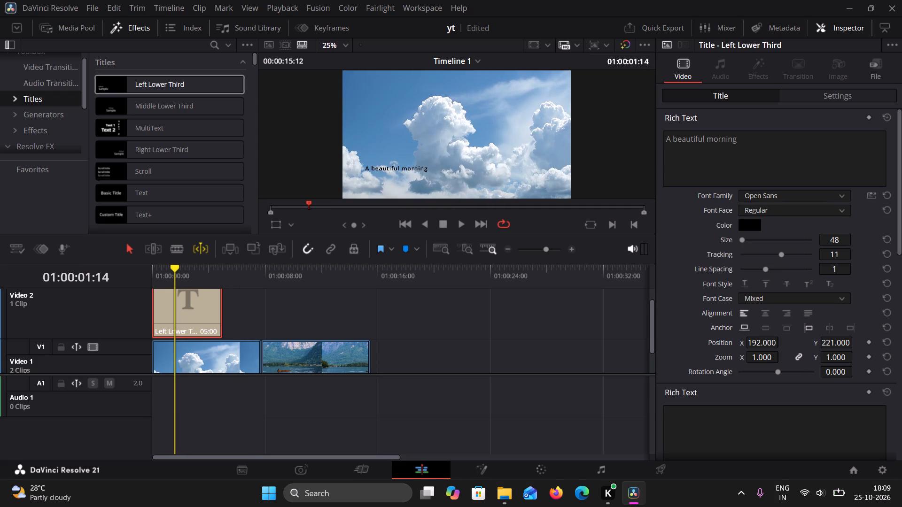
{"action": "left_click", "coordinate": [777, 196]}
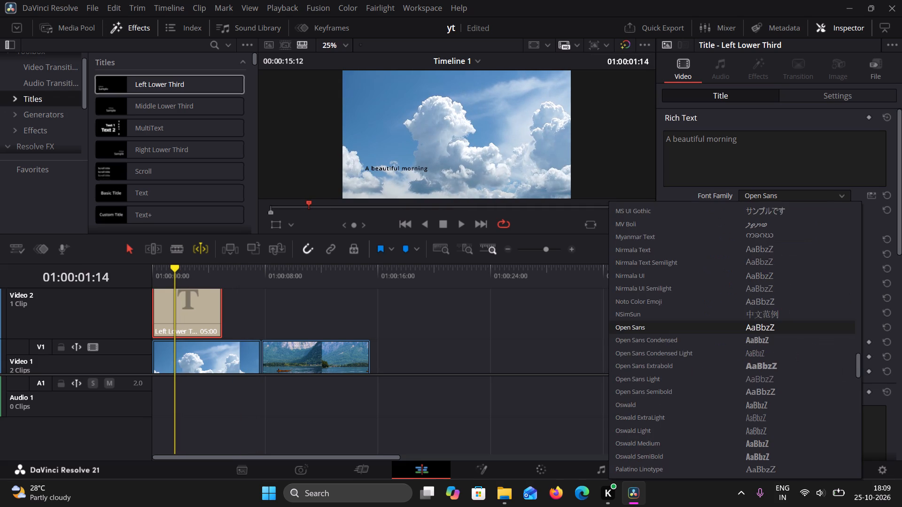
{"action": "scroll", "coordinate": [782, 369], "scroll_direction": "down", "scroll_amount": 3}
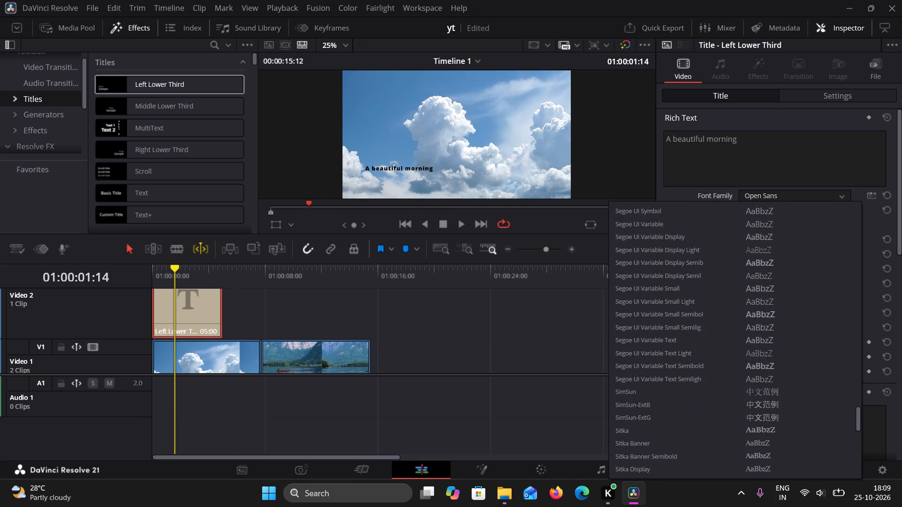
{"action": "scroll", "coordinate": [782, 369], "scroll_direction": "down", "scroll_amount": 5}
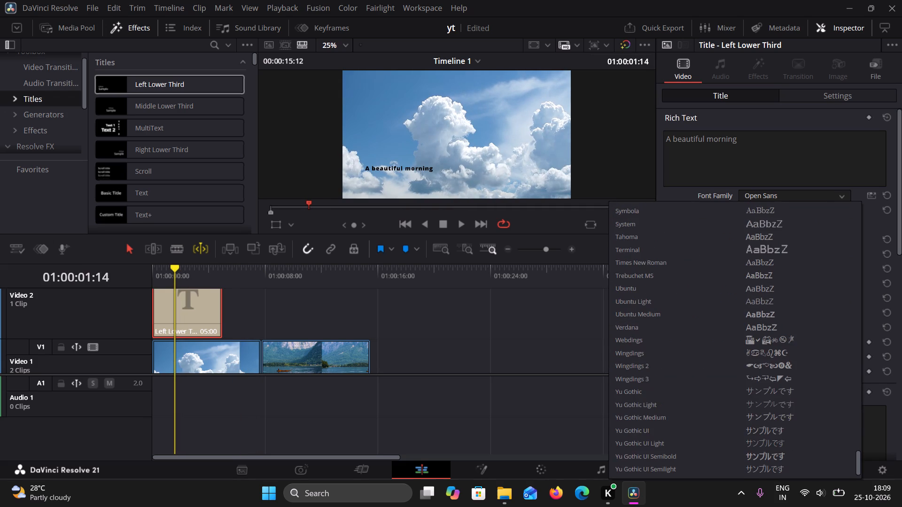
{"action": "scroll", "coordinate": [782, 369], "scroll_direction": "down", "scroll_amount": 3}
{"action": "scroll", "coordinate": [782, 369], "scroll_direction": "up", "scroll_amount": 2}
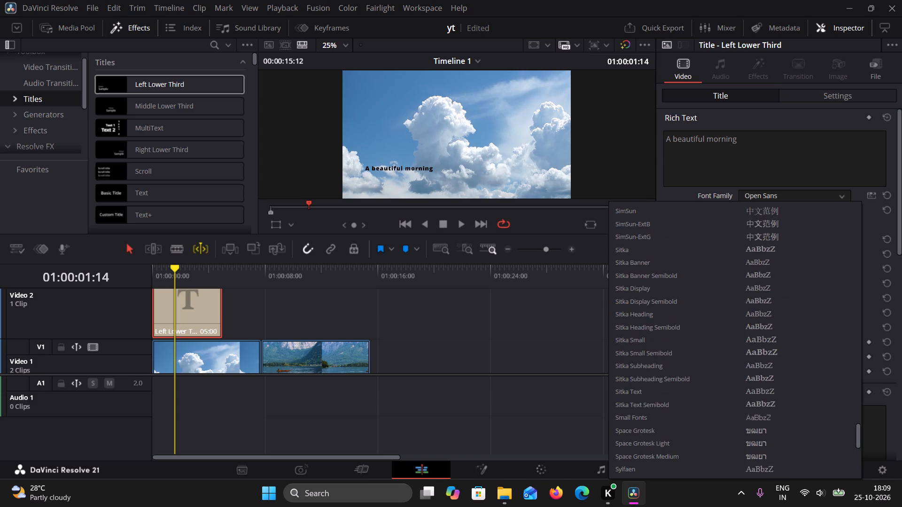
{"action": "scroll", "coordinate": [782, 369], "scroll_direction": "up", "scroll_amount": 9}
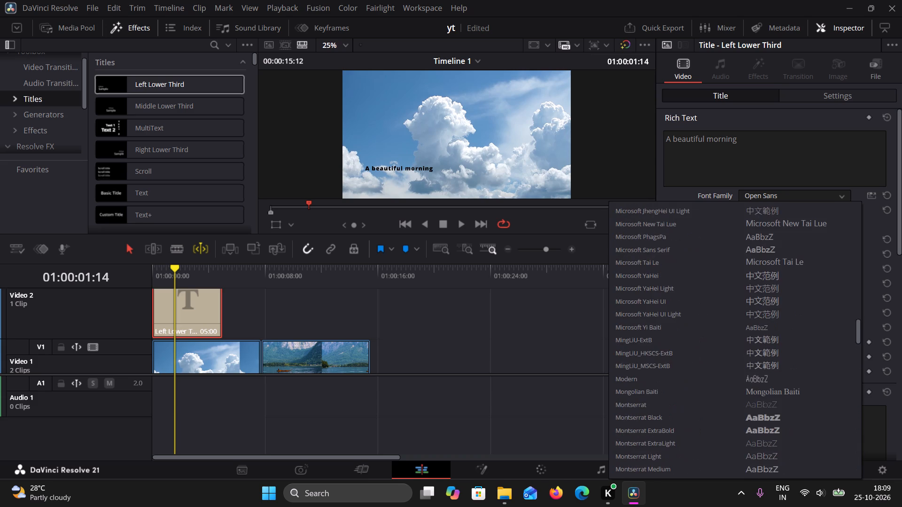
{"action": "scroll", "coordinate": [782, 369], "scroll_direction": "up", "scroll_amount": 14}
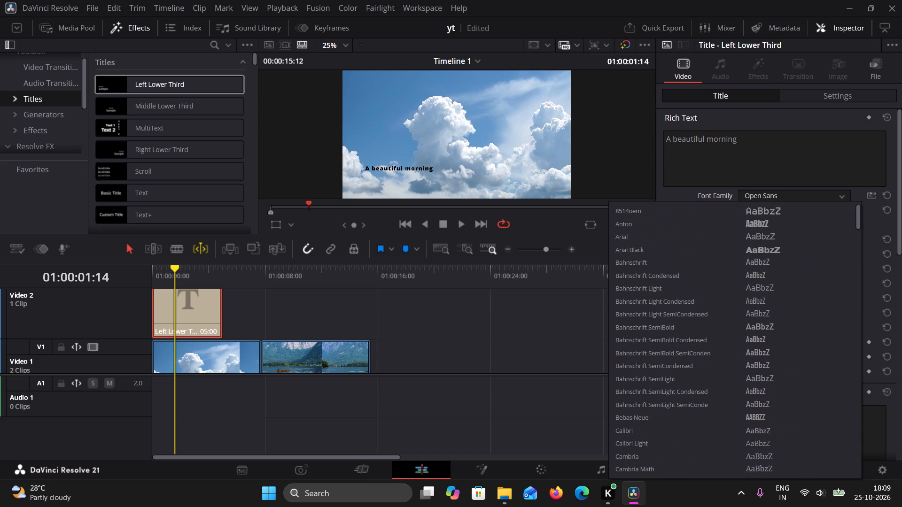
{"action": "scroll", "coordinate": [782, 369], "scroll_direction": "down", "scroll_amount": 4}
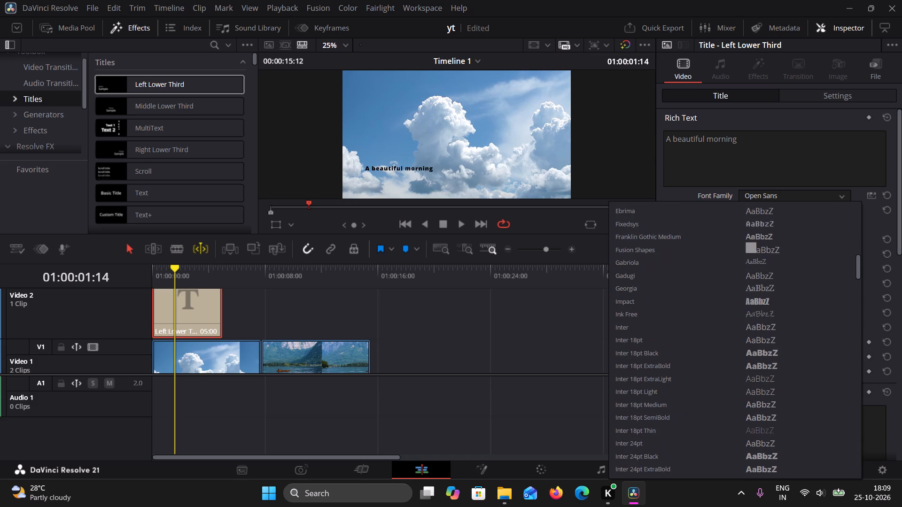
{"action": "scroll", "coordinate": [782, 369], "scroll_direction": "down", "scroll_amount": 3}
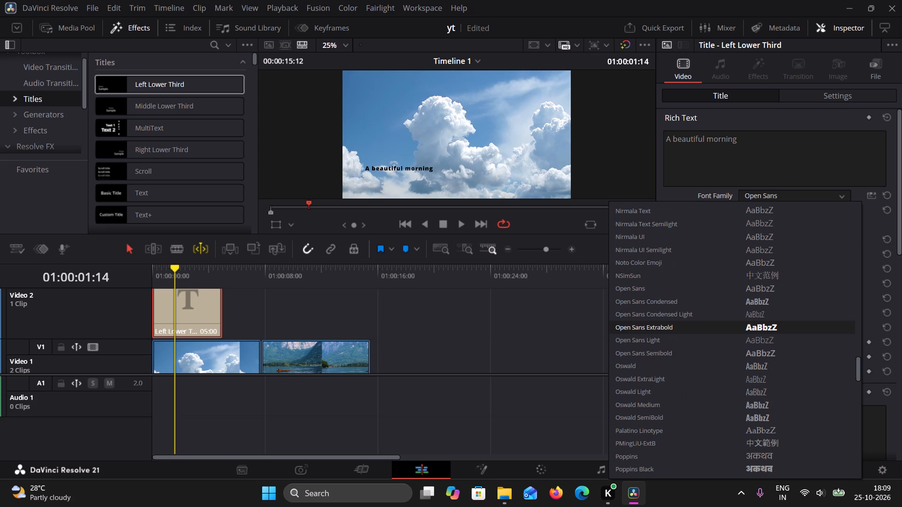
{"action": "scroll", "coordinate": [782, 369], "scroll_direction": "up", "scroll_amount": 1}
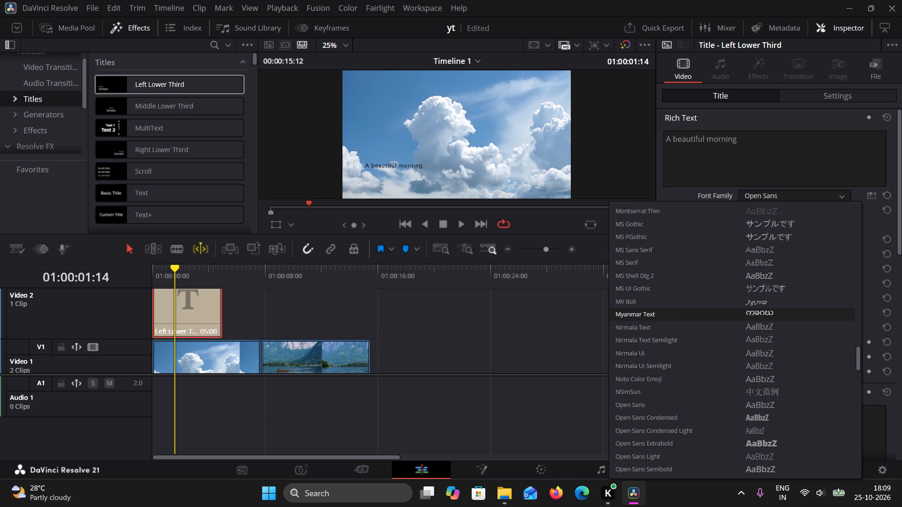
{"action": "scroll", "coordinate": [695, 307], "scroll_direction": "up", "scroll_amount": 1}
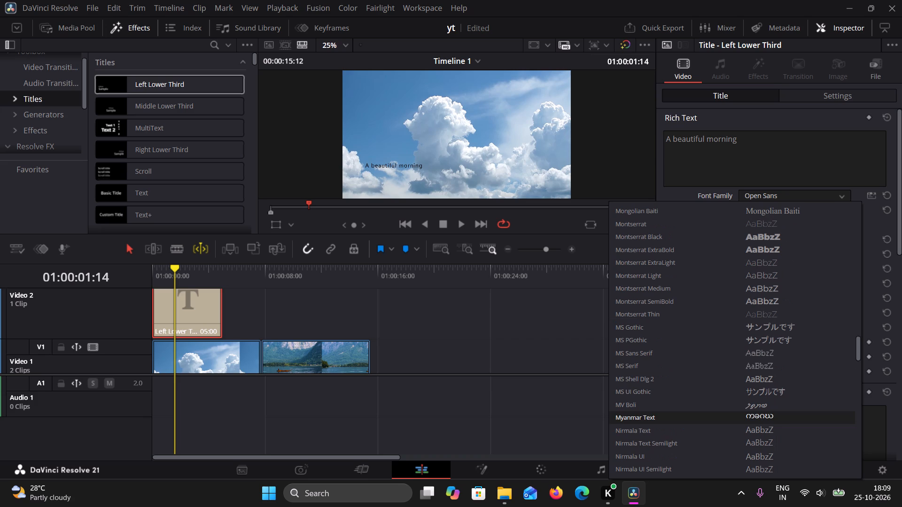
{"action": "scroll", "coordinate": [695, 307], "scroll_direction": "up", "scroll_amount": 1}
{"action": "left_click", "coordinate": [665, 254]}
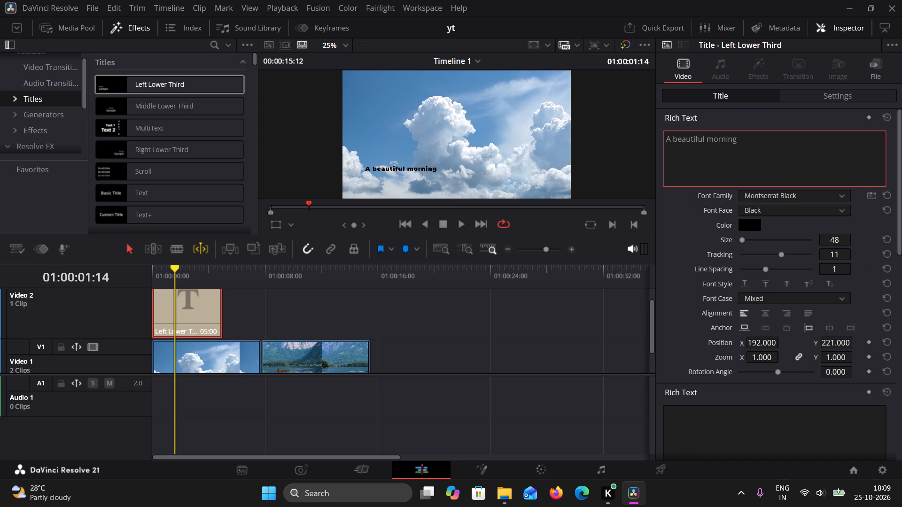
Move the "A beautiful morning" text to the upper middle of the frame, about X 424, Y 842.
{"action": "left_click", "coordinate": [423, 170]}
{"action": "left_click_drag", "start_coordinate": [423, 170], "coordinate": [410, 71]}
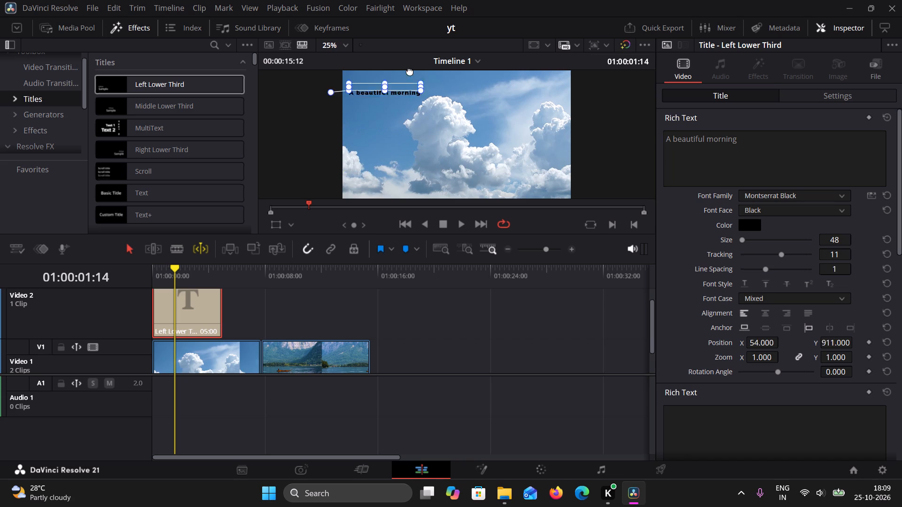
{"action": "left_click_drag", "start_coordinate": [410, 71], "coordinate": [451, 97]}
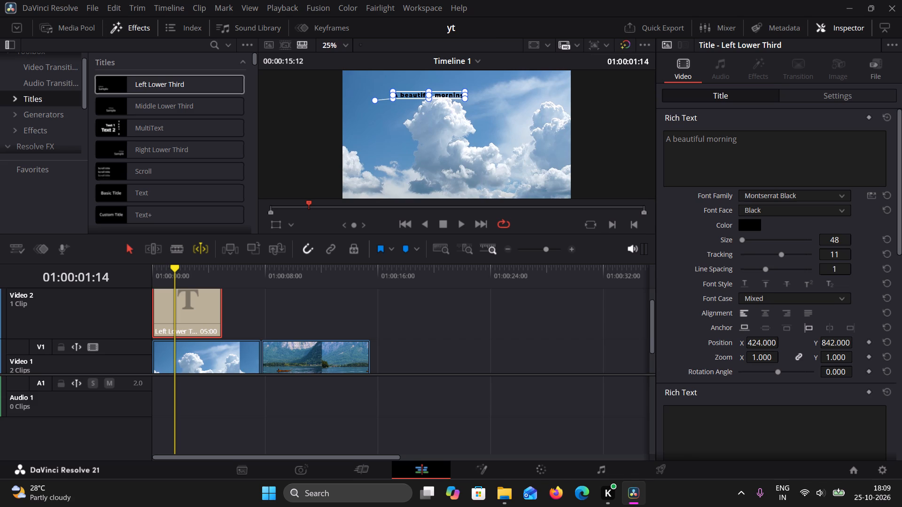
Enlarge the "A beautiful morning" text proportionally to a zoom of about 1.356.
{"action": "left_click_drag", "start_coordinate": [465, 98], "coordinate": [535, 119]}
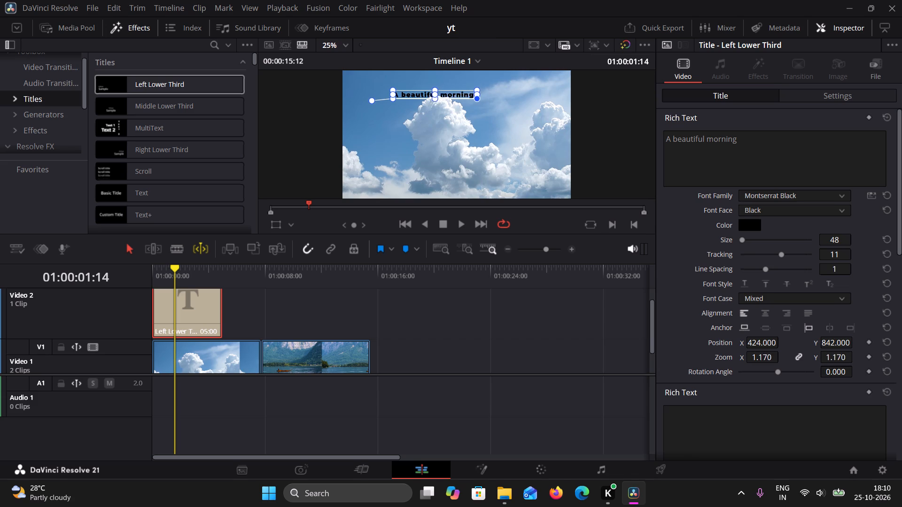
{"action": "left_click_drag", "start_coordinate": [535, 119], "coordinate": [536, 120]}
{"action": "left_click", "coordinate": [634, 146]}
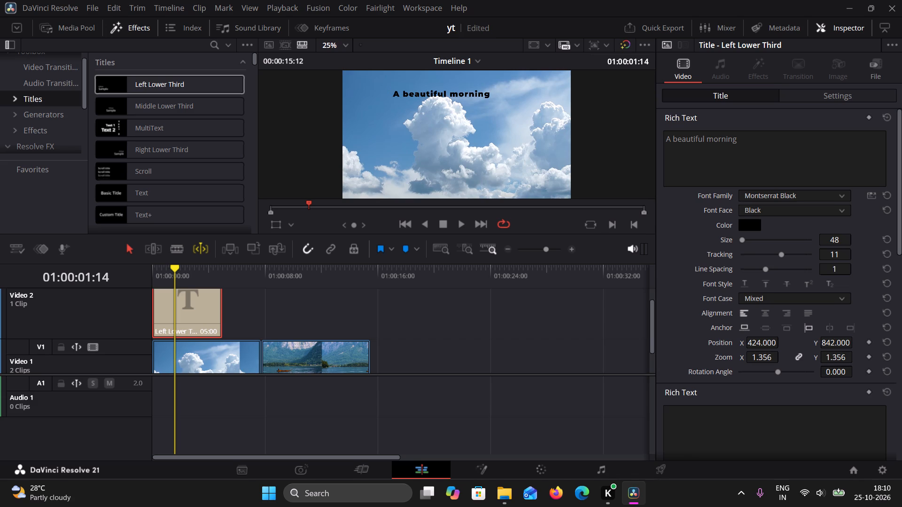
Move the enlarged "A beautiful morning" text to the video frame's lower-left corner, about X 88, Y 68.
{"action": "left_click_drag", "start_coordinate": [465, 95], "coordinate": [461, 147]}
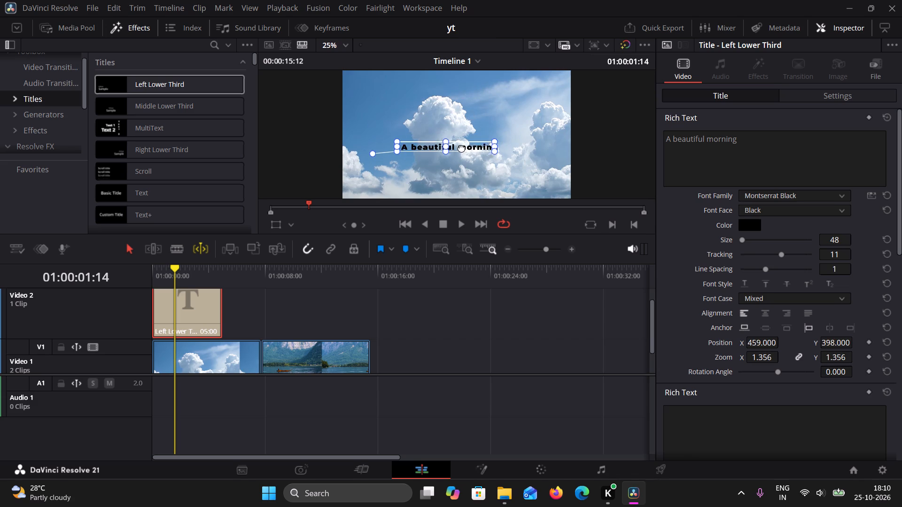
{"action": "left_click_drag", "start_coordinate": [461, 147], "coordinate": [462, 148]}
{"action": "left_click_drag", "start_coordinate": [462, 148], "coordinate": [432, 187]}
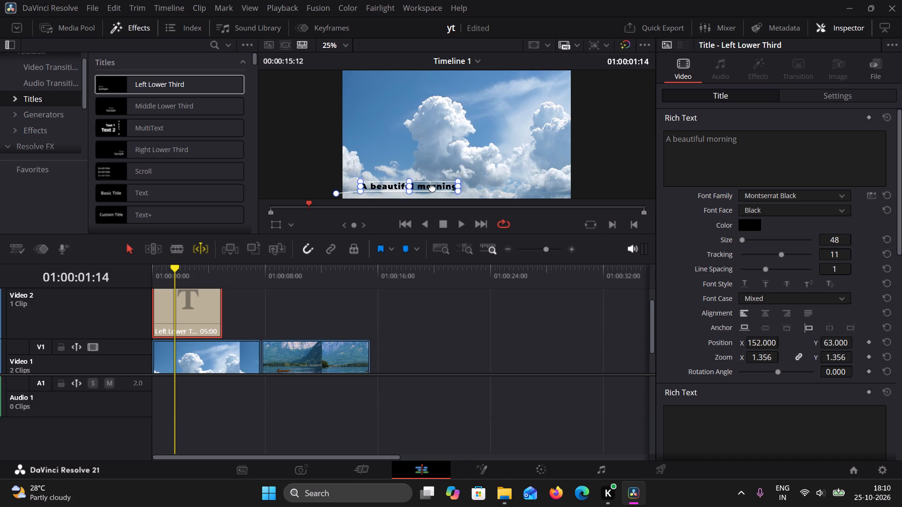
{"action": "left_click_drag", "start_coordinate": [432, 187], "coordinate": [425, 187]}
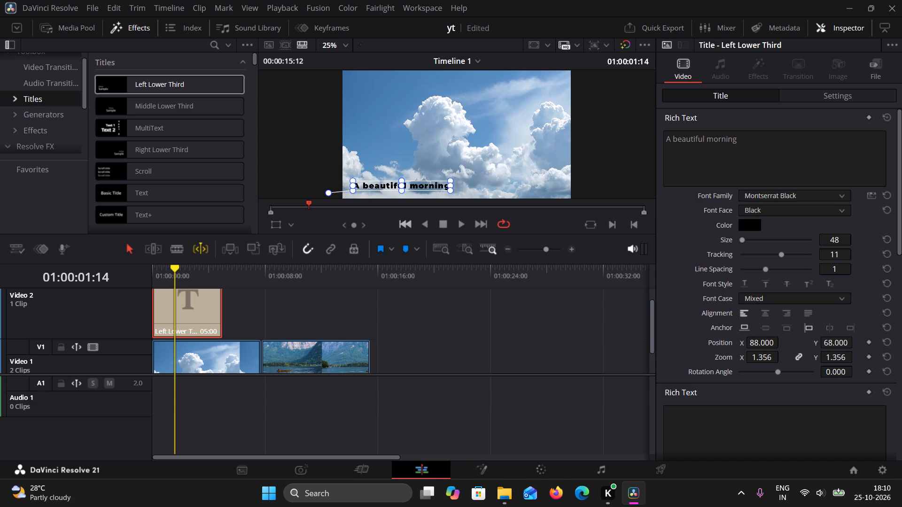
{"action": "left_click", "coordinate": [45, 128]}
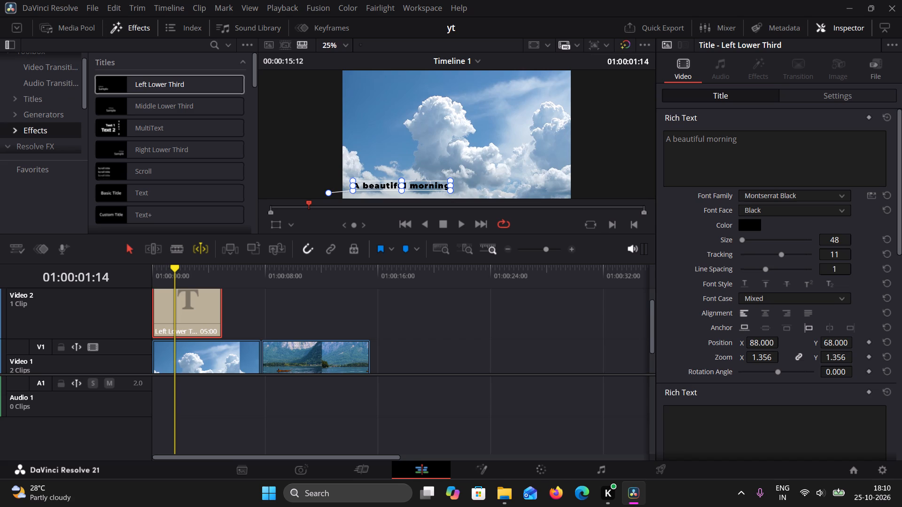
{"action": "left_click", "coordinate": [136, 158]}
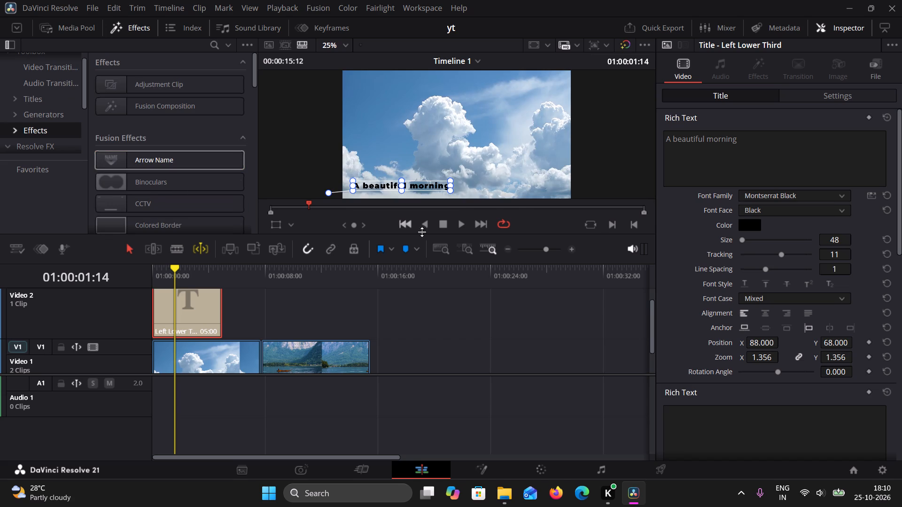
Play the timeline from within the title to review the restyled text and the cut to the lake clip.
{"action": "left_click", "coordinate": [453, 227]}
{"action": "left_click", "coordinate": [457, 226]}
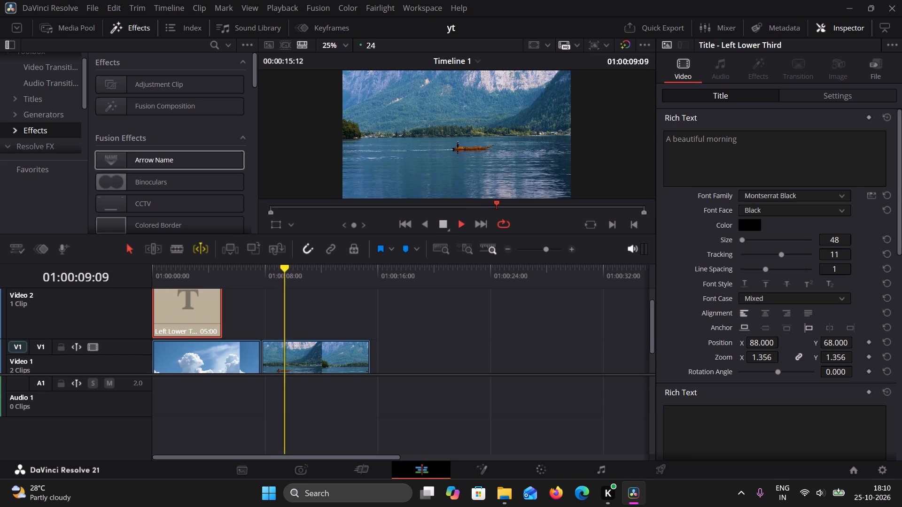
{"action": "left_click", "coordinate": [440, 218]}
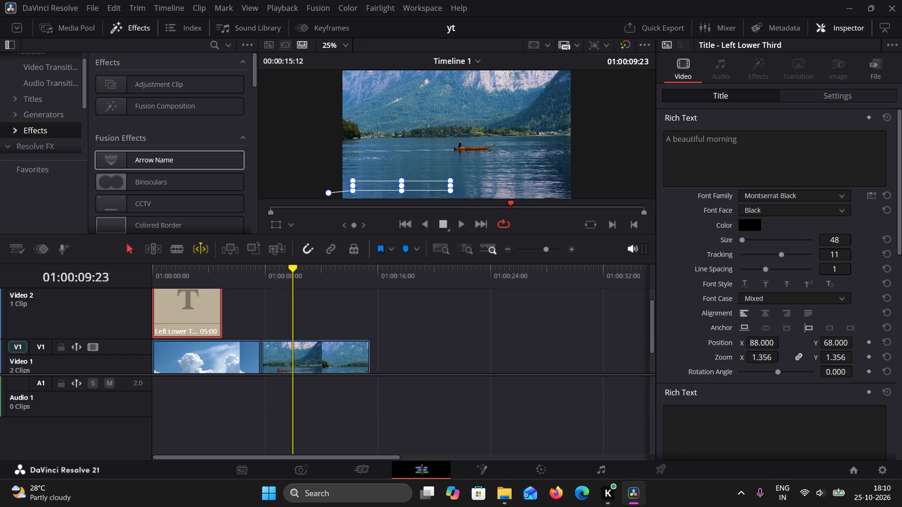
On the Color page, set the lake clip's primary temperature to about 860 and its tint to about -44.
{"action": "left_click", "coordinate": [543, 470]}
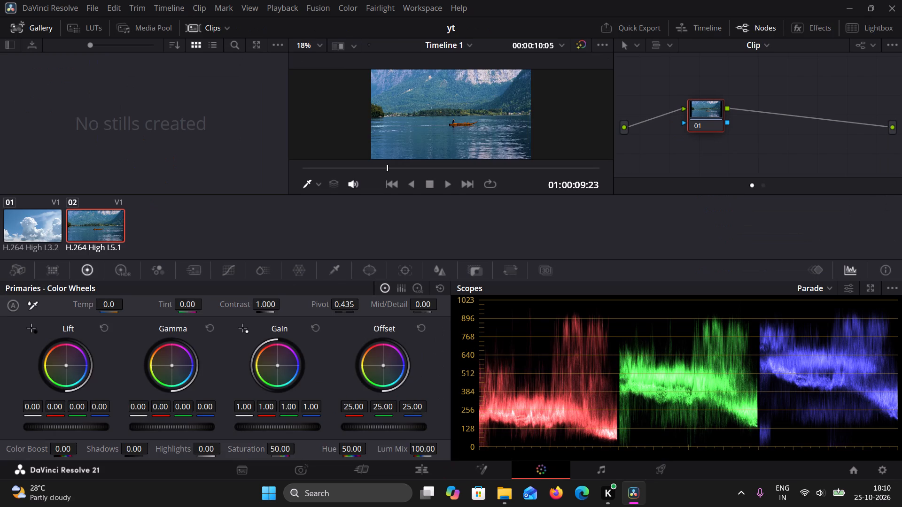
{"action": "left_click", "coordinate": [499, 471]}
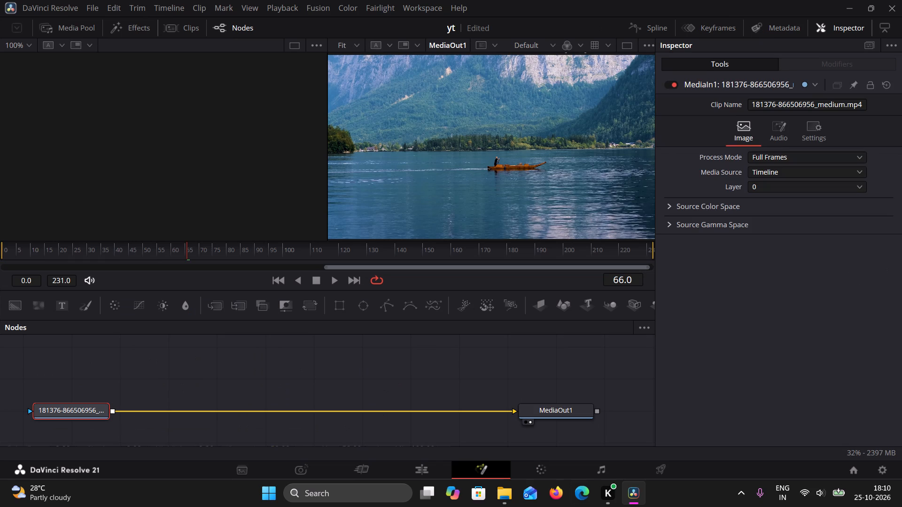
{"action": "left_click", "coordinate": [528, 471]}
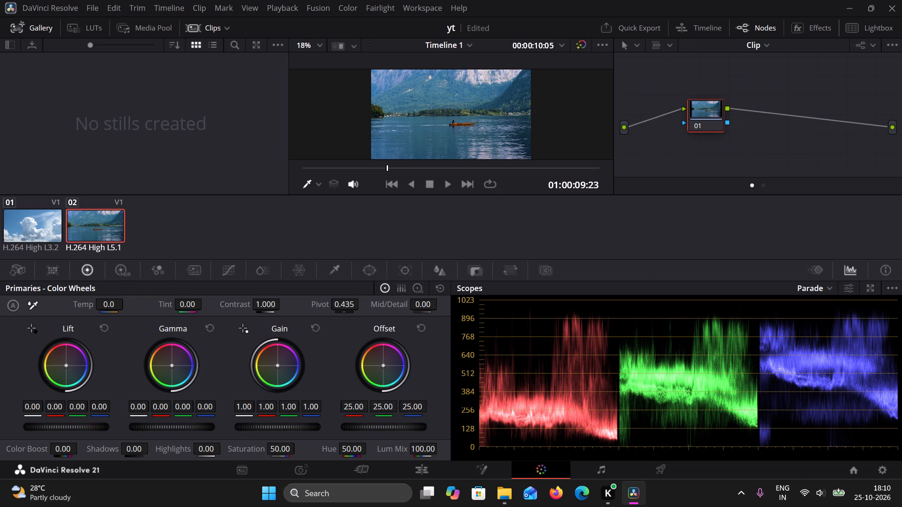
{"action": "left_click_drag", "start_coordinate": [103, 305], "coordinate": [117, 302]}
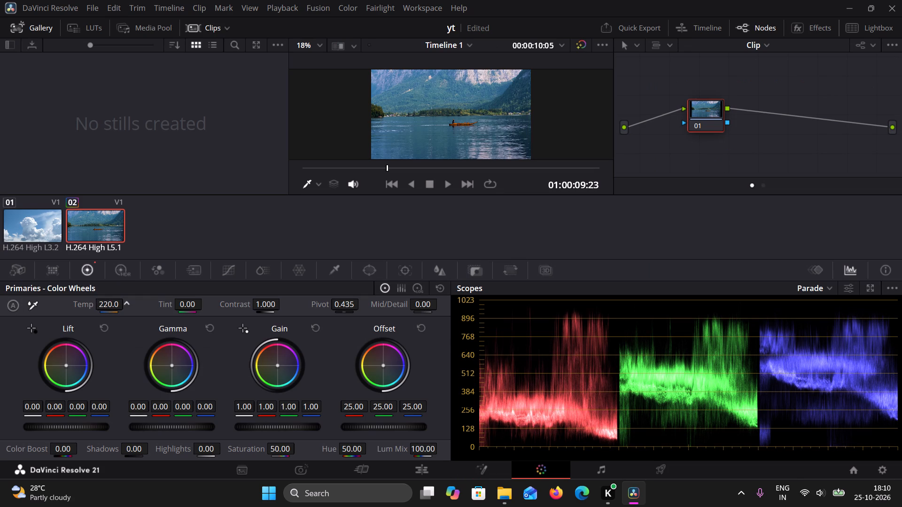
{"action": "left_click_drag", "start_coordinate": [117, 302], "coordinate": [153, 293]}
{"action": "left_click_drag", "start_coordinate": [184, 302], "coordinate": [181, 303]}
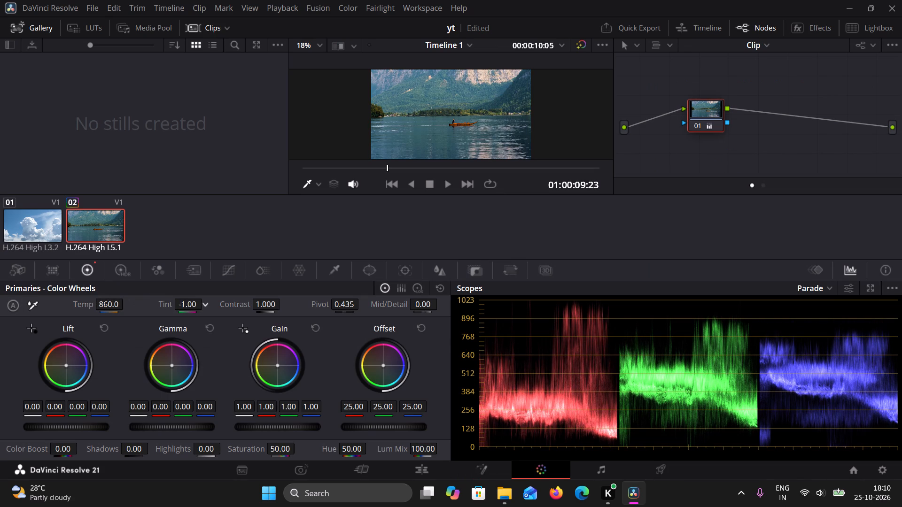
{"action": "left_click_drag", "start_coordinate": [181, 303], "coordinate": [132, 305]}
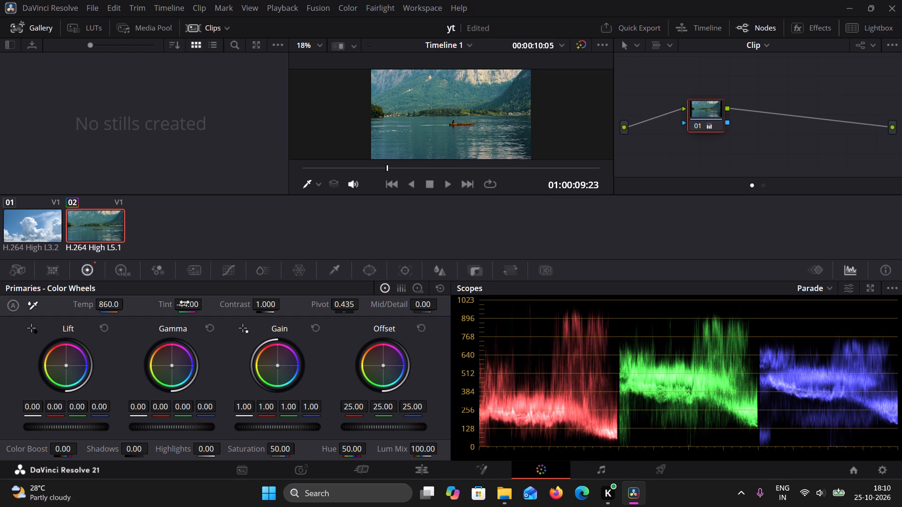
Set the lake clip's primary contrast to about 1.092 and its pivot to about 0.401.
{"action": "left_click_drag", "start_coordinate": [267, 303], "coordinate": [288, 303]}
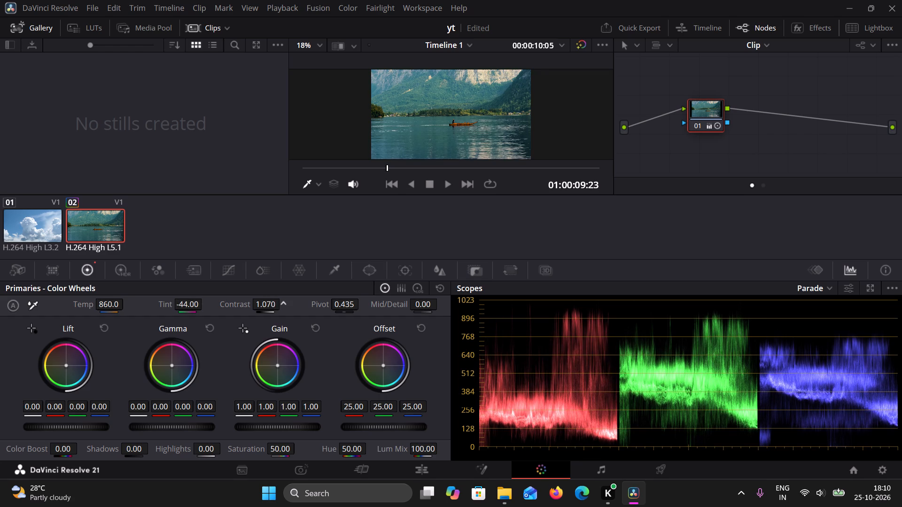
{"action": "left_click_drag", "start_coordinate": [288, 303], "coordinate": [294, 301]}
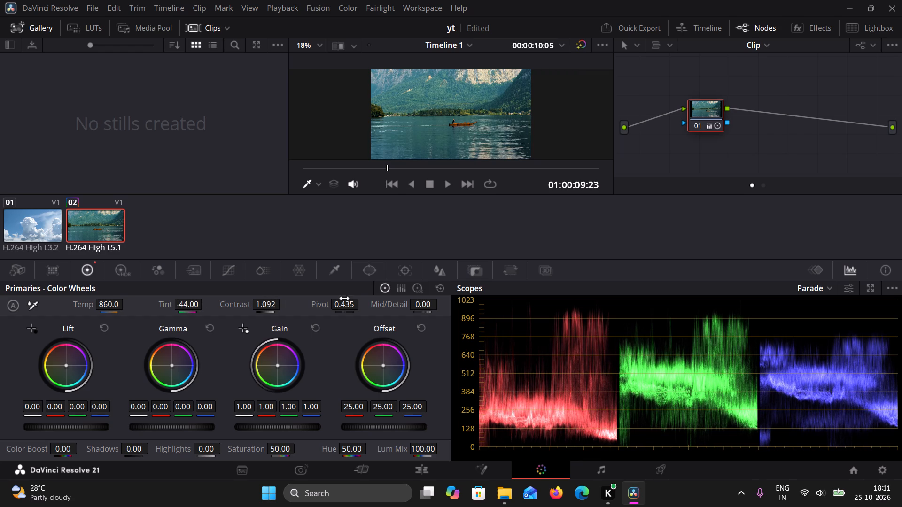
{"action": "left_click_drag", "start_coordinate": [344, 303], "coordinate": [334, 305]}
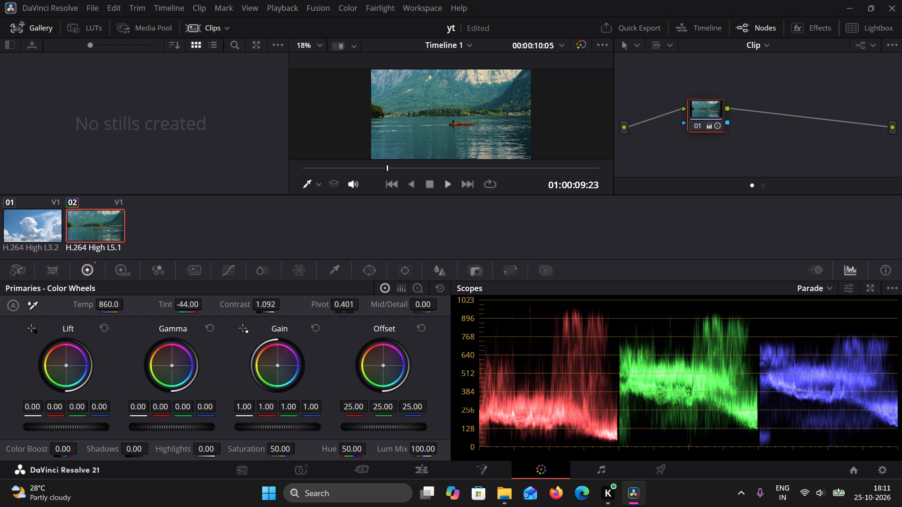
Play the graded lake clip for a few seconds to review the colour correction.
{"action": "left_click", "coordinate": [449, 187]}
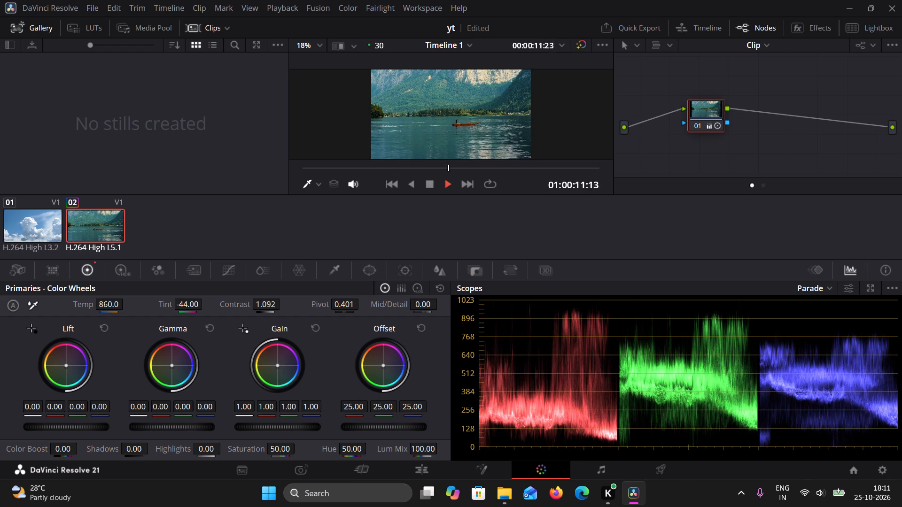
{"action": "left_click", "coordinate": [429, 191]}
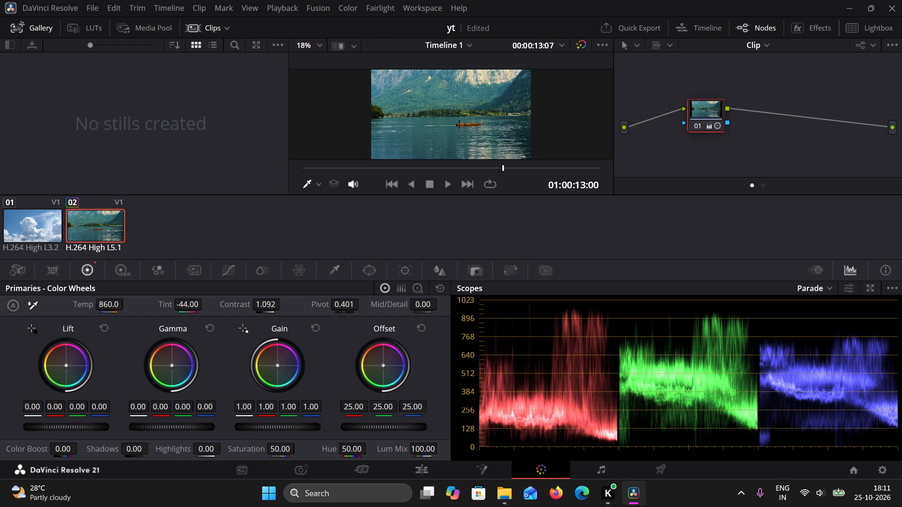
Set the cloud clip's primary temperature to about 630 and its tint to about -34.
{"action": "left_click", "coordinate": [34, 238]}
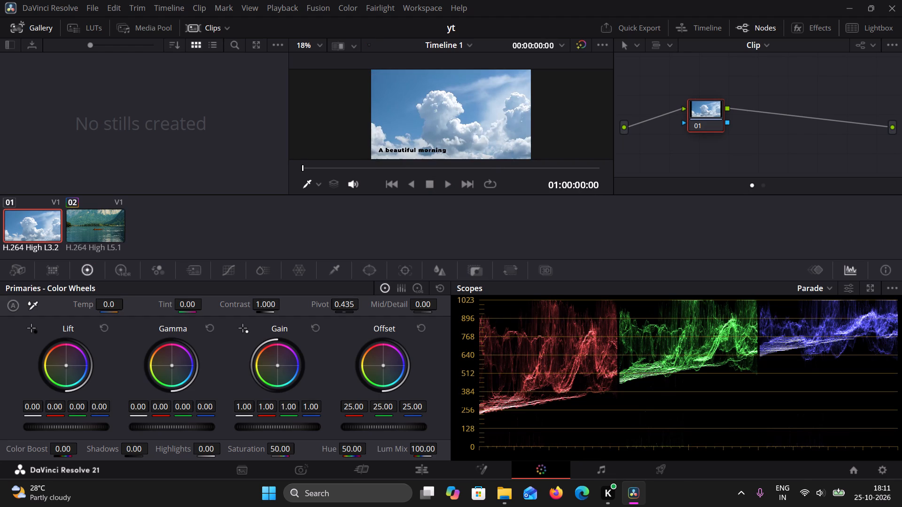
{"action": "left_click_drag", "start_coordinate": [111, 304], "coordinate": [140, 304]}
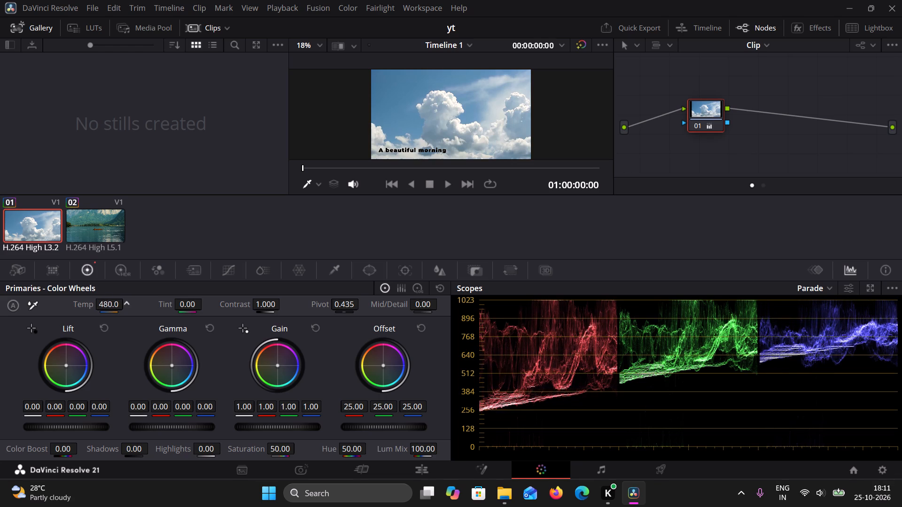
{"action": "left_click_drag", "start_coordinate": [140, 304], "coordinate": [148, 303]}
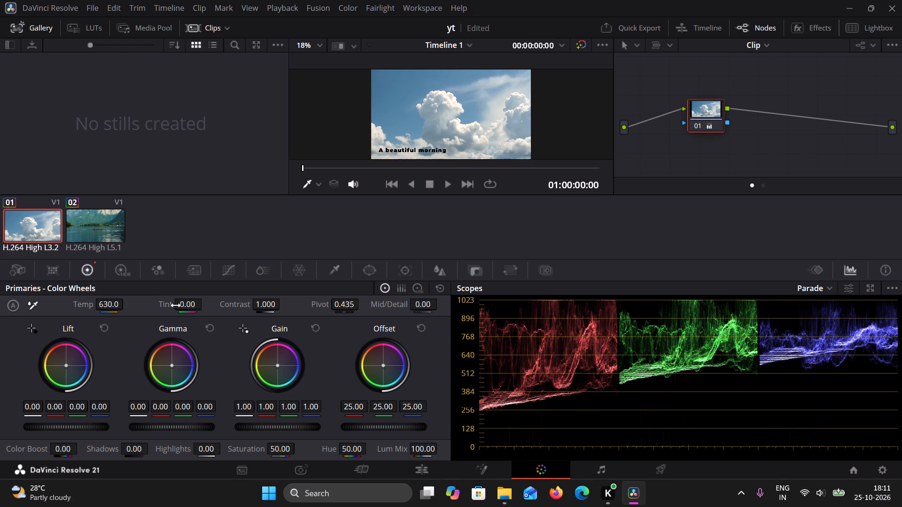
{"action": "left_click_drag", "start_coordinate": [176, 305], "coordinate": [136, 301]}
Set the cloud clip's primary contrast to about 1.068 and its pivot to about 0.501.
{"action": "left_click_drag", "start_coordinate": [253, 303], "coordinate": [268, 303]}
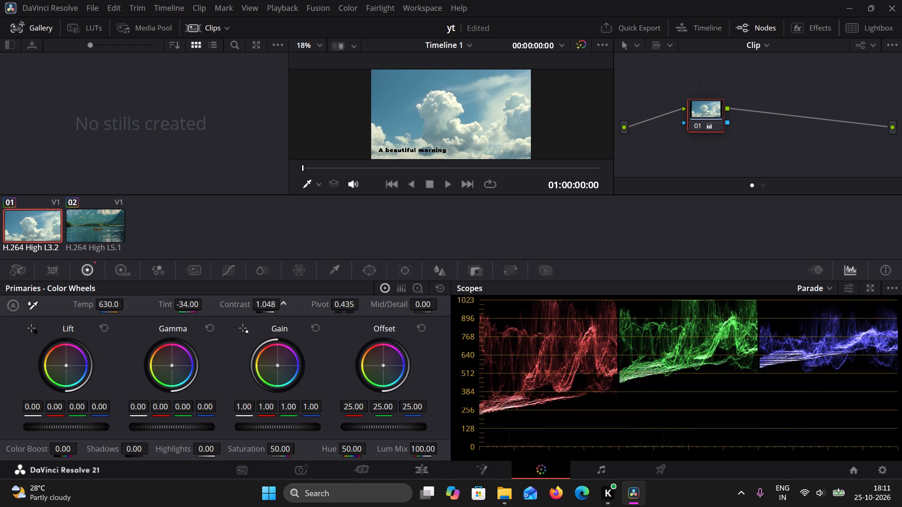
{"action": "left_click_drag", "start_coordinate": [268, 303], "coordinate": [272, 303]}
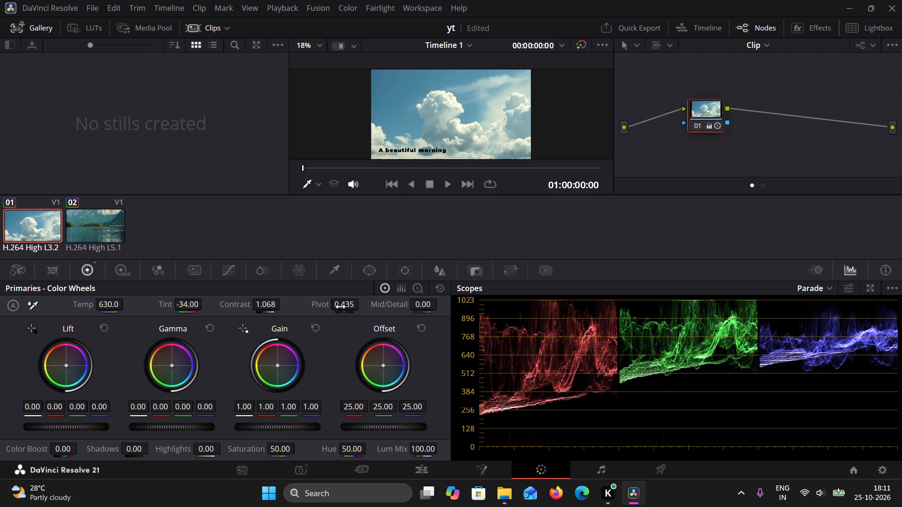
{"action": "left_click_drag", "start_coordinate": [341, 307], "coordinate": [360, 307]}
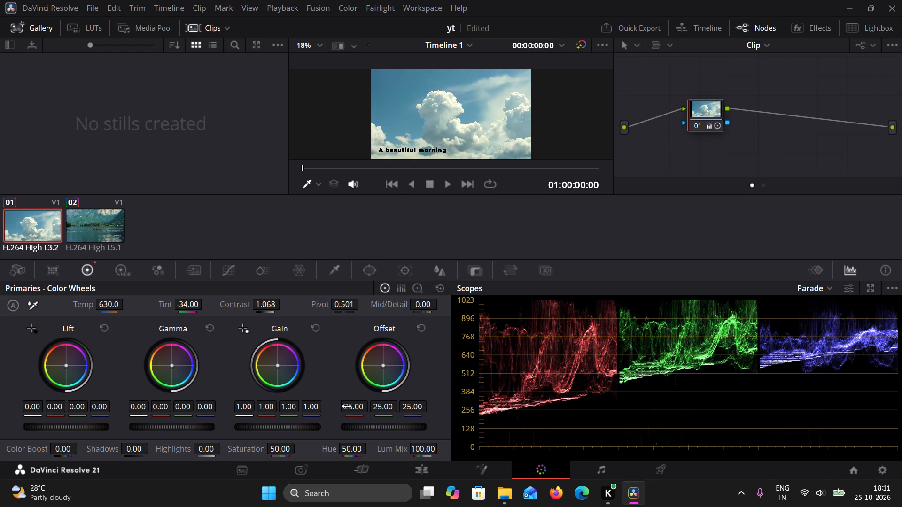
Adjust the cloud clip's master color wheels to offset 28.30, gain 0.87, gamma 0.02 and lift -0.19.
{"action": "left_click_drag", "start_coordinate": [372, 428], "coordinate": [410, 425]}
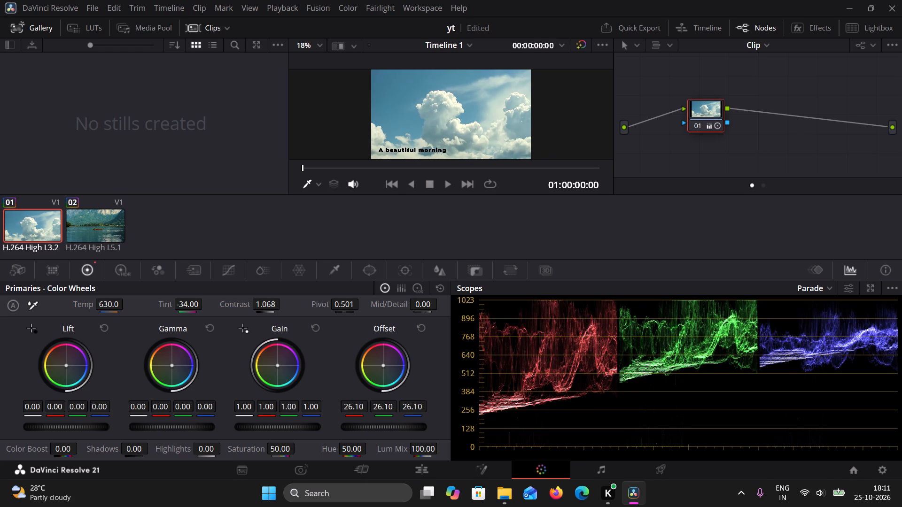
{"action": "left_click_drag", "start_coordinate": [410, 425], "coordinate": [451, 421]}
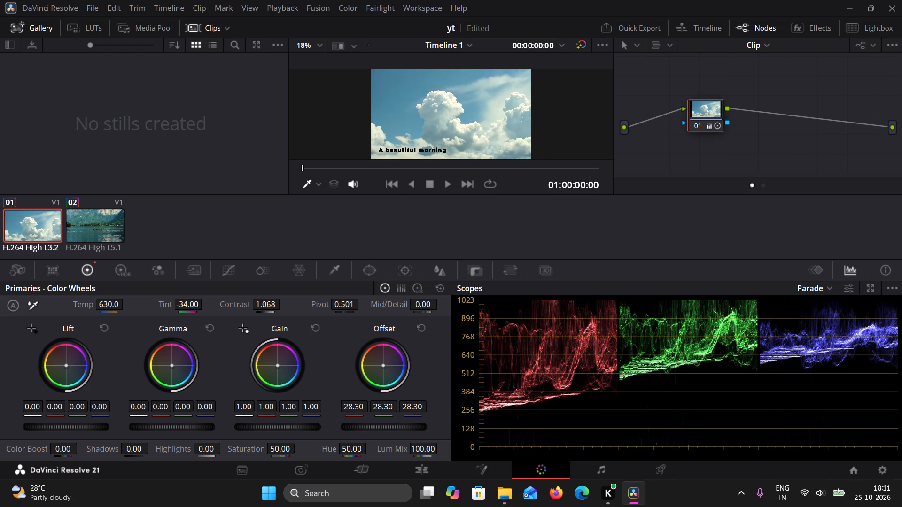
{"action": "left_click_drag", "start_coordinate": [263, 426], "coordinate": [193, 418]}
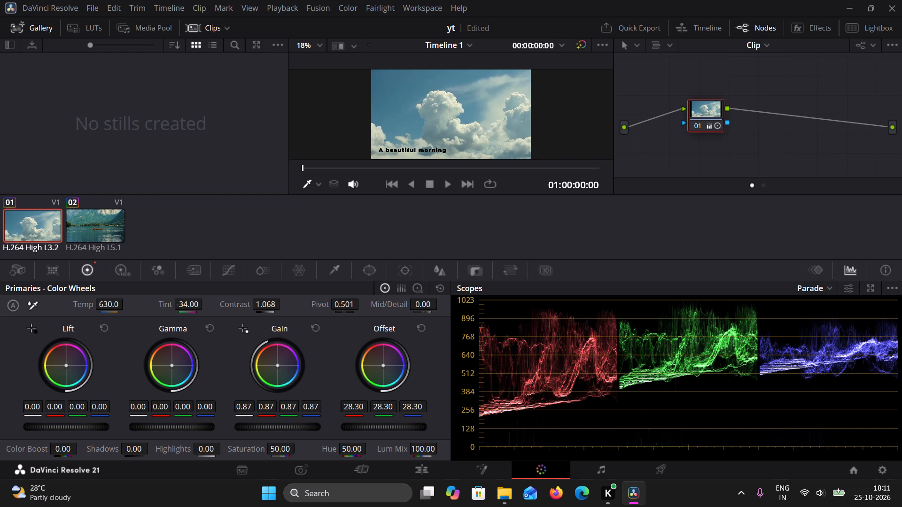
{"action": "left_click_drag", "start_coordinate": [179, 424], "coordinate": [217, 430]}
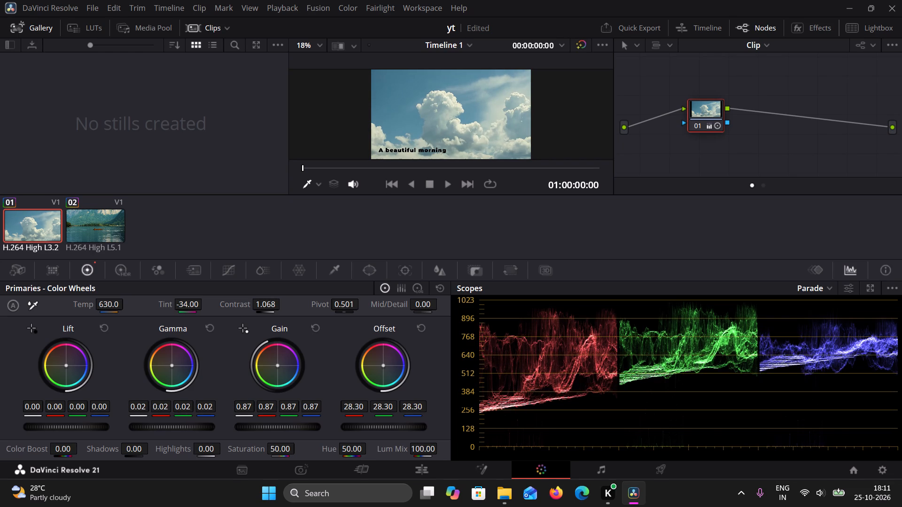
{"action": "left_click_drag", "start_coordinate": [217, 430], "coordinate": [230, 430]}
{"action": "left_click_drag", "start_coordinate": [61, 428], "coordinate": [42, 426]}
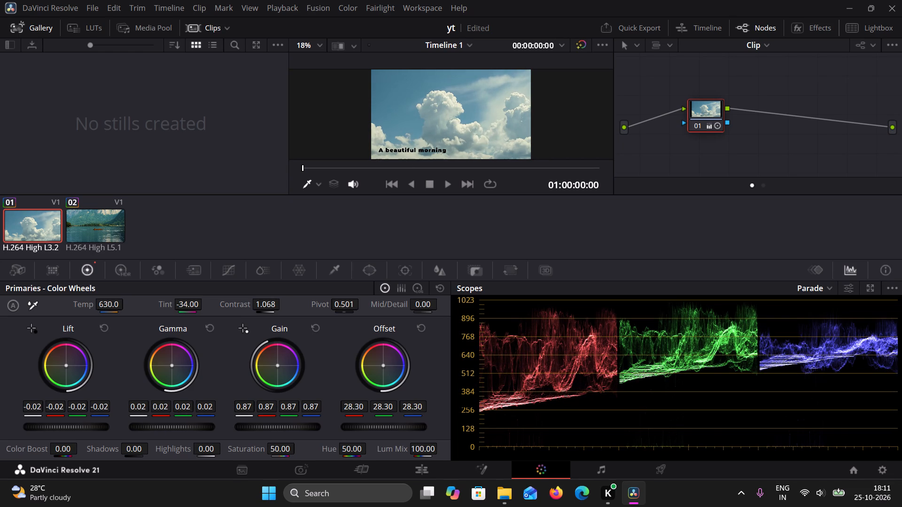
{"action": "left_click_drag", "start_coordinate": [42, 426], "coordinate": [304, 252]}
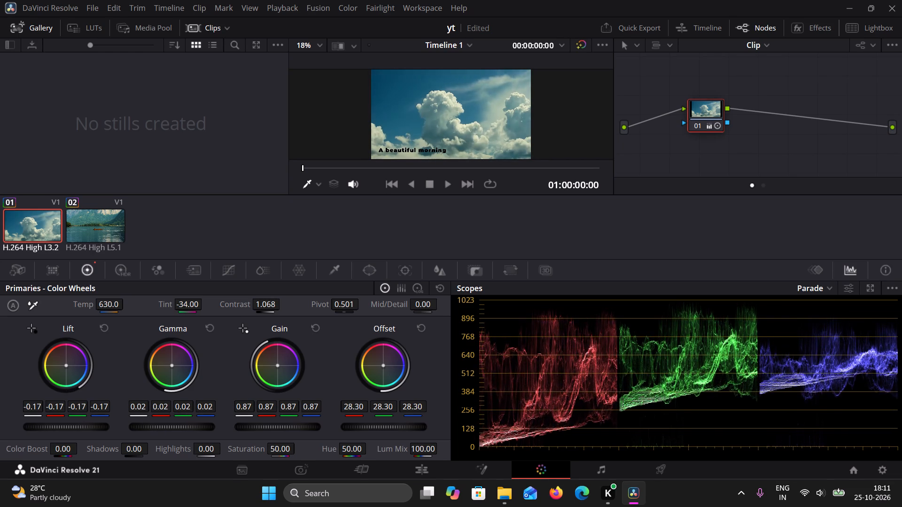
{"action": "left_click_drag", "start_coordinate": [304, 252], "coordinate": [308, 254]}
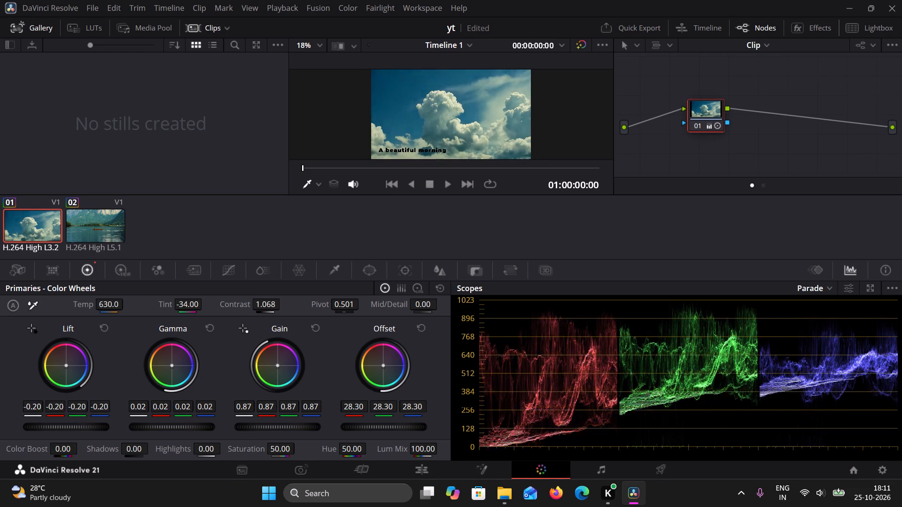
{"action": "left_click_drag", "start_coordinate": [308, 254], "coordinate": [317, 253]}
Set the cloud clip's midtone detail to 23.50.
{"action": "left_click_drag", "start_coordinate": [425, 306], "coordinate": [452, 302]}
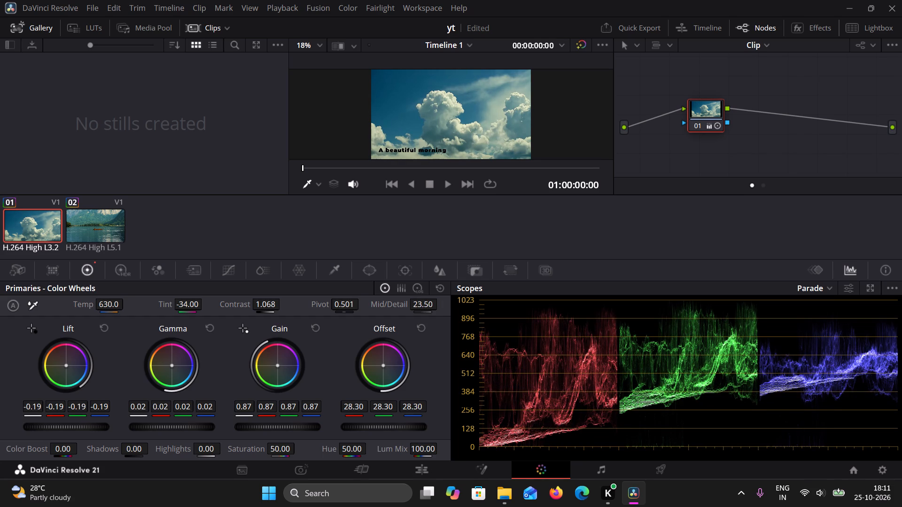
Play the timeline on the Edit page from the title into the lake clip to review the grading.
{"action": "left_click", "coordinate": [420, 471]}
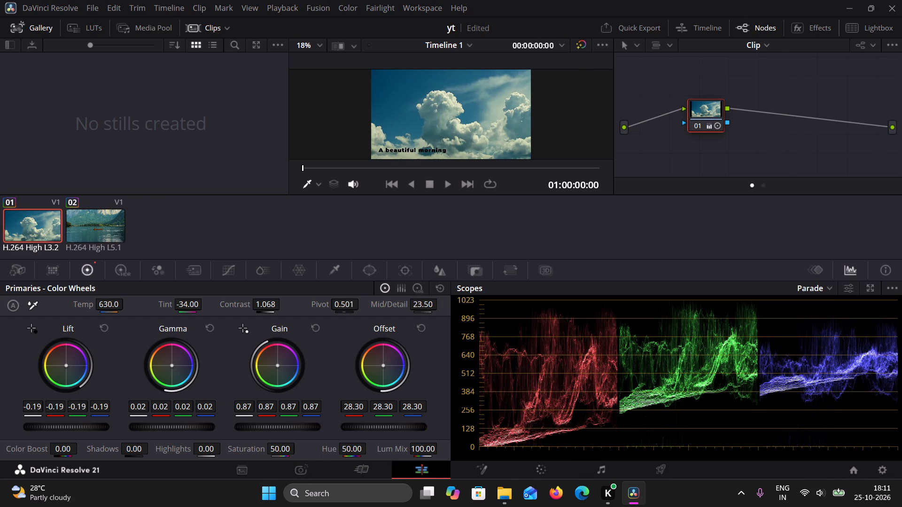
{"action": "left_click", "coordinate": [458, 221]}
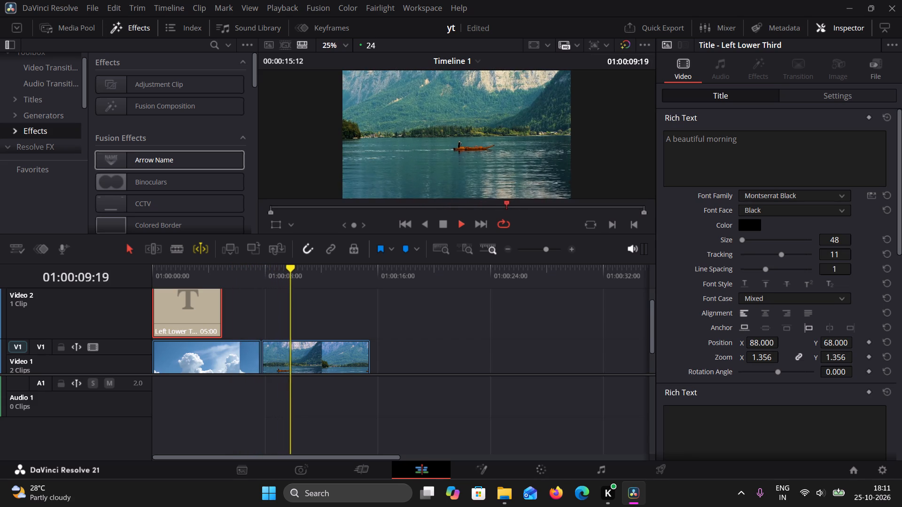
{"action": "left_click", "coordinate": [450, 227]}
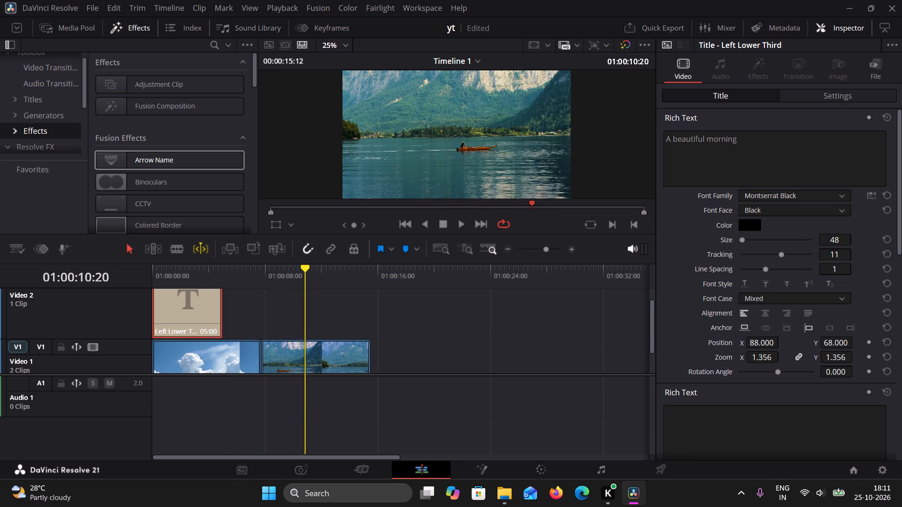
Split the cloud clip at 01:00:05:00, where the title ends, and ripple-delete the remaining part before the lake clip.
{"action": "left_click_drag", "start_coordinate": [304, 270], "coordinate": [227, 280]}
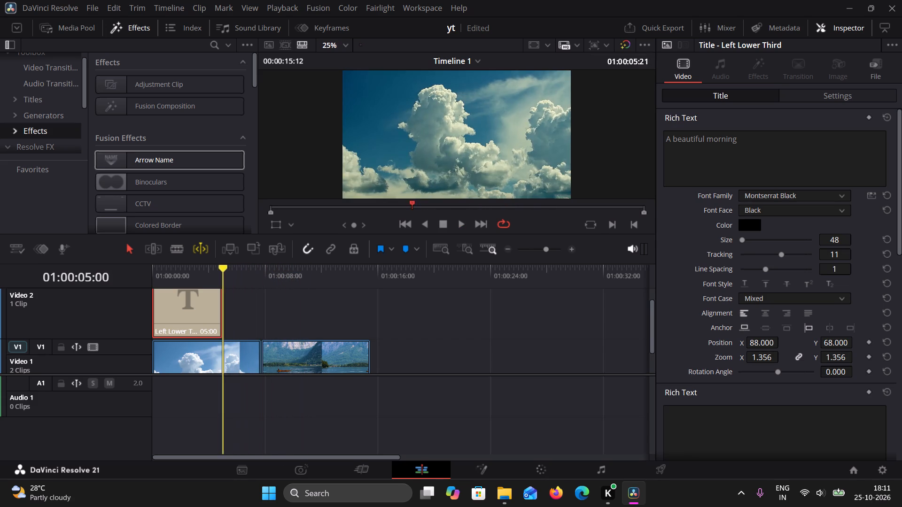
{"action": "left_click_drag", "start_coordinate": [227, 280], "coordinate": [219, 277]}
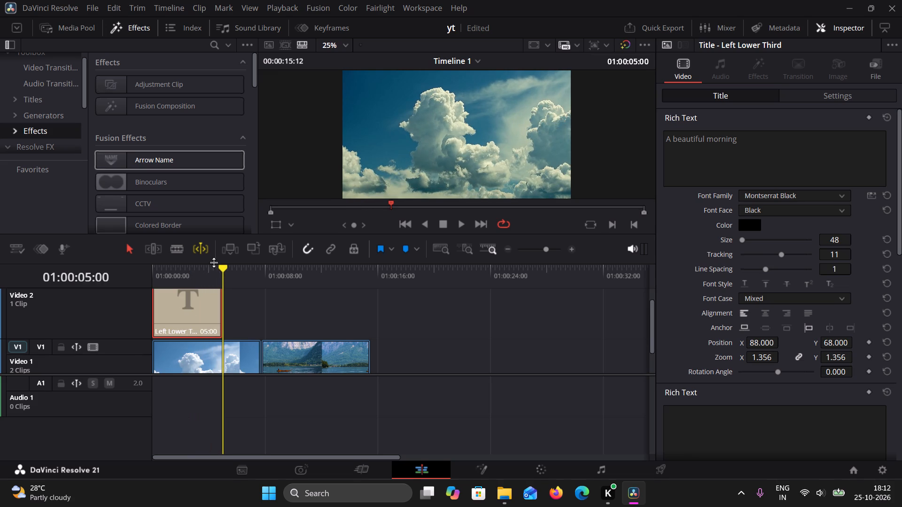
{"action": "left_click", "coordinate": [180, 253]}
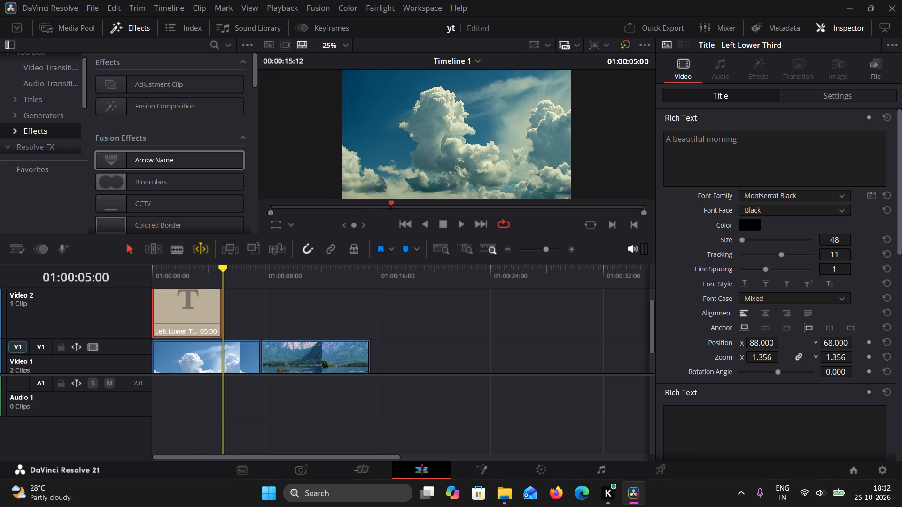
{"action": "left_click", "coordinate": [219, 357]}
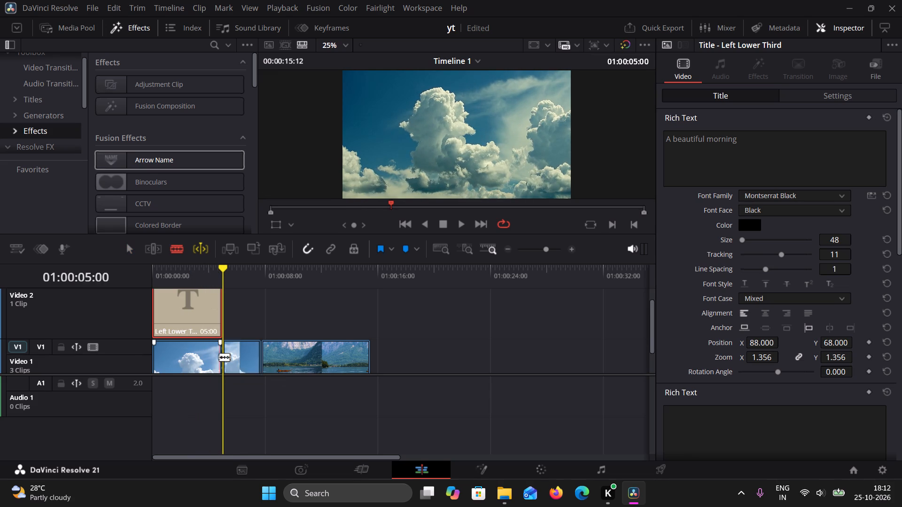
{"action": "left_click", "coordinate": [133, 253]}
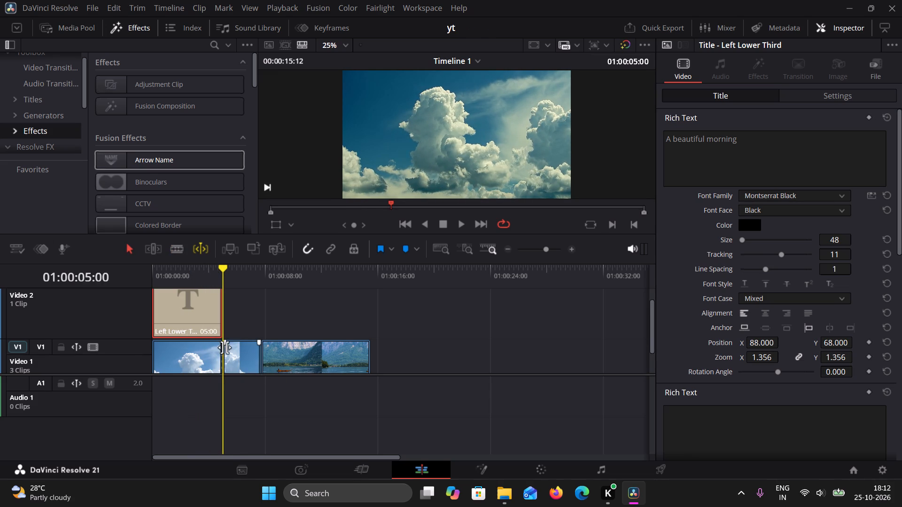
{"action": "left_click", "coordinate": [236, 350]}
{"action": "key", "text": "Delete"}
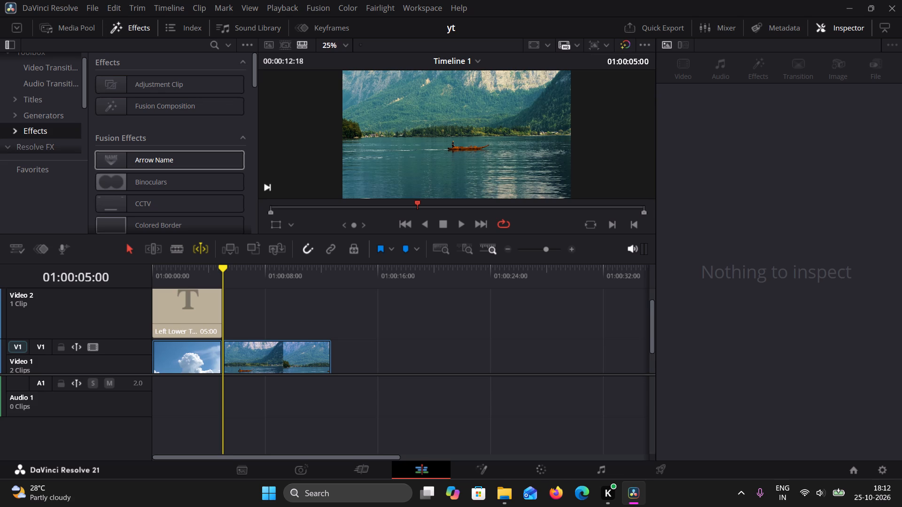
Play the lake clip from its new start to review the shortened timeline.
{"action": "left_click", "coordinate": [459, 221]}
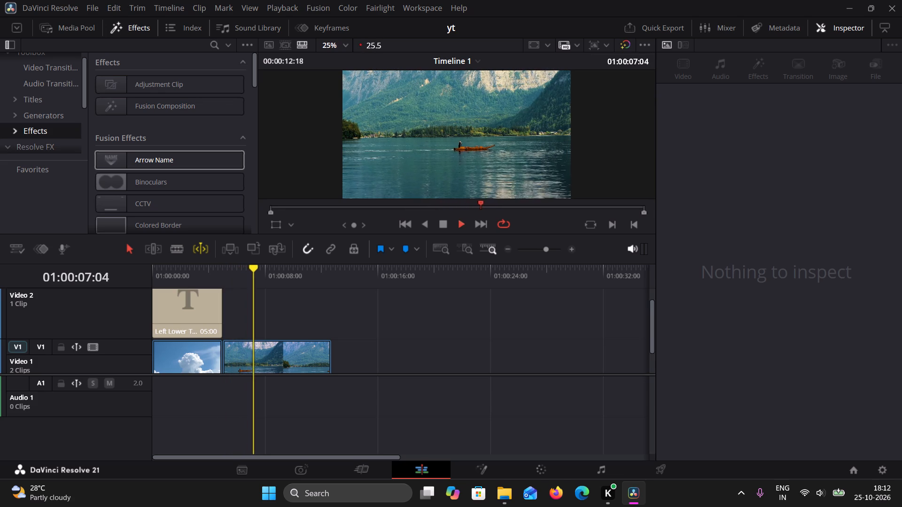
{"action": "left_click", "coordinate": [459, 221]}
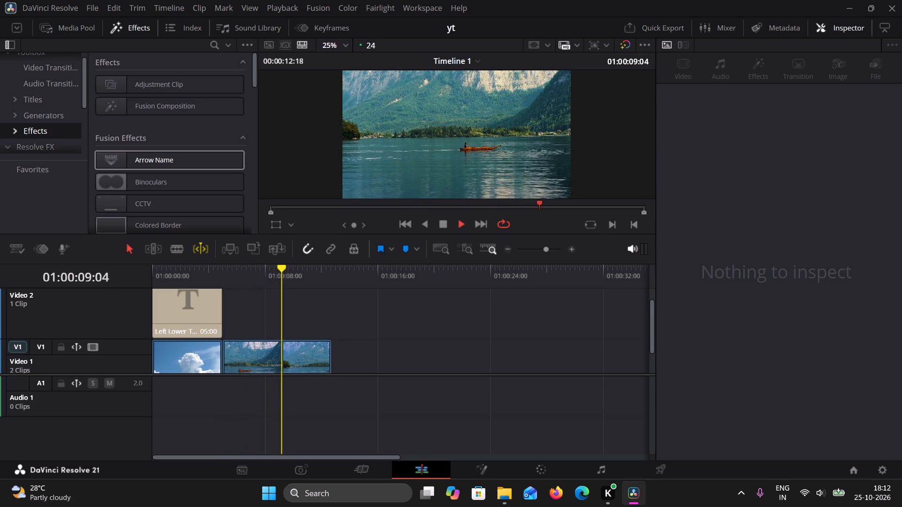
{"action": "left_click", "coordinate": [435, 216]}
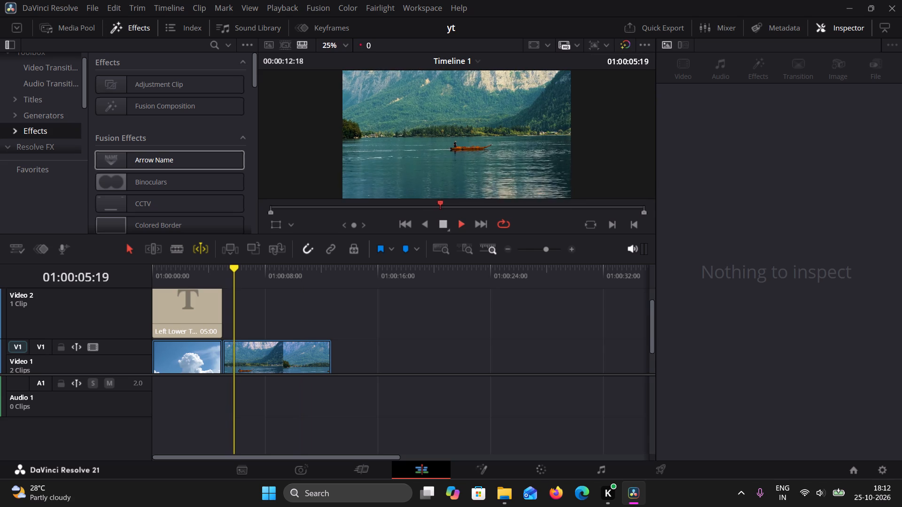
{"action": "left_click", "coordinate": [440, 223]}
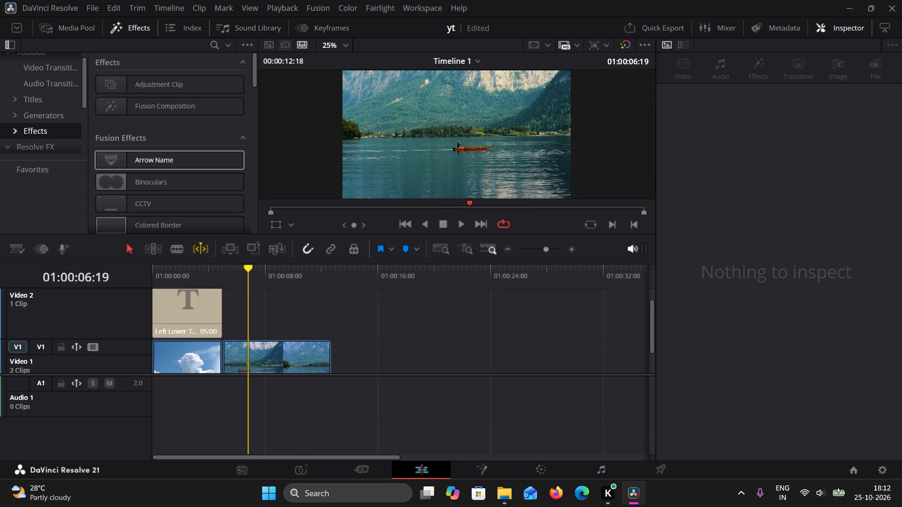
{"action": "left_click", "coordinate": [460, 220]}
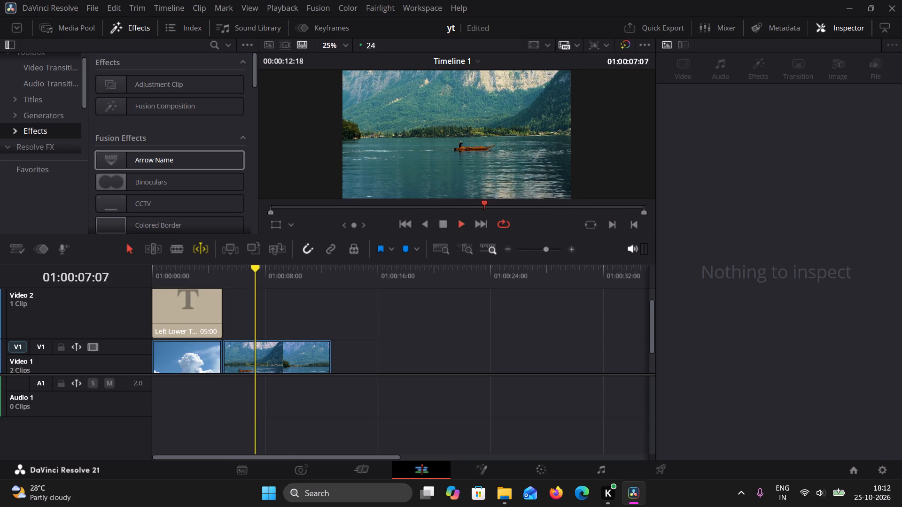
{"action": "left_click", "coordinate": [444, 226]}
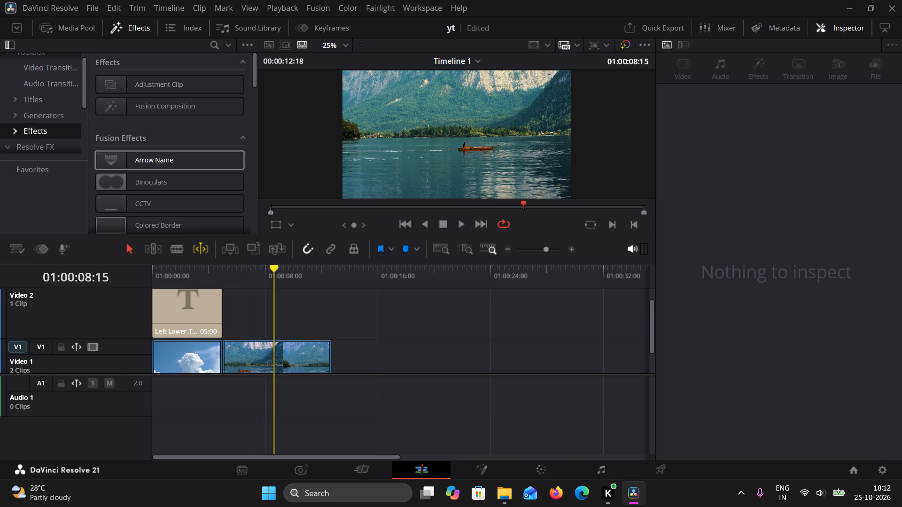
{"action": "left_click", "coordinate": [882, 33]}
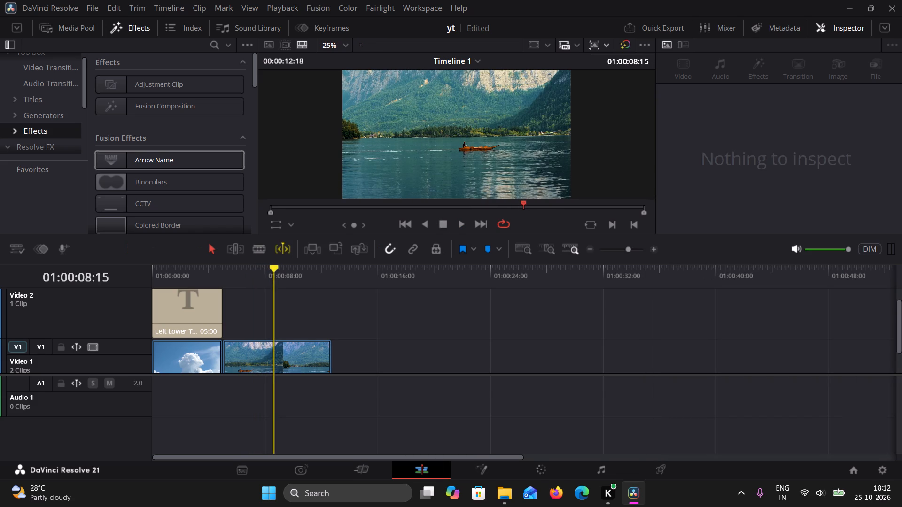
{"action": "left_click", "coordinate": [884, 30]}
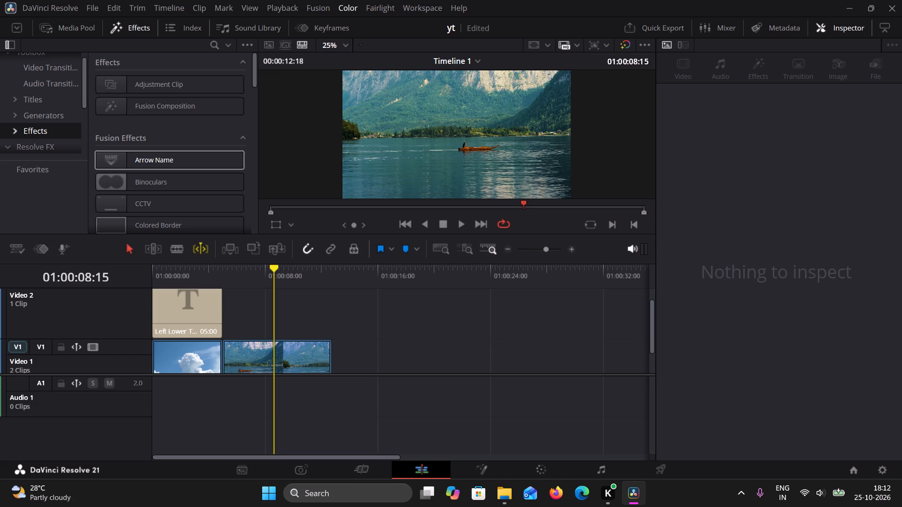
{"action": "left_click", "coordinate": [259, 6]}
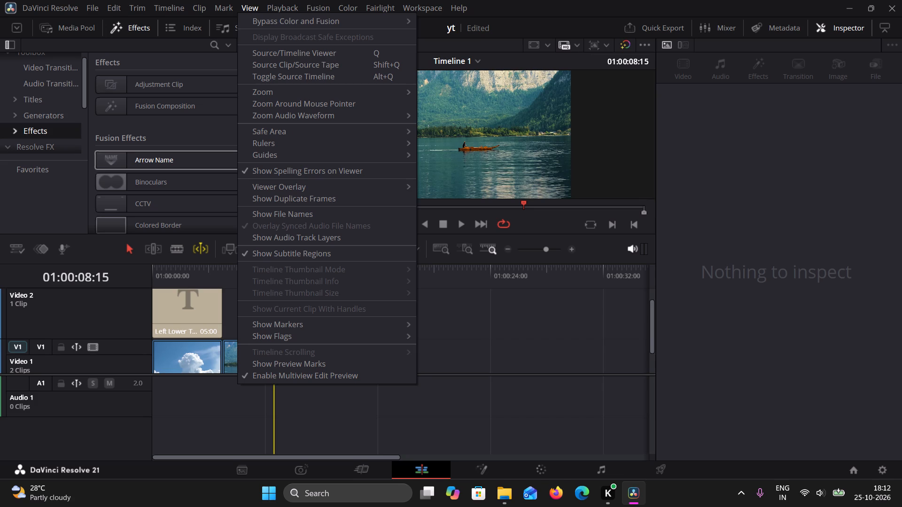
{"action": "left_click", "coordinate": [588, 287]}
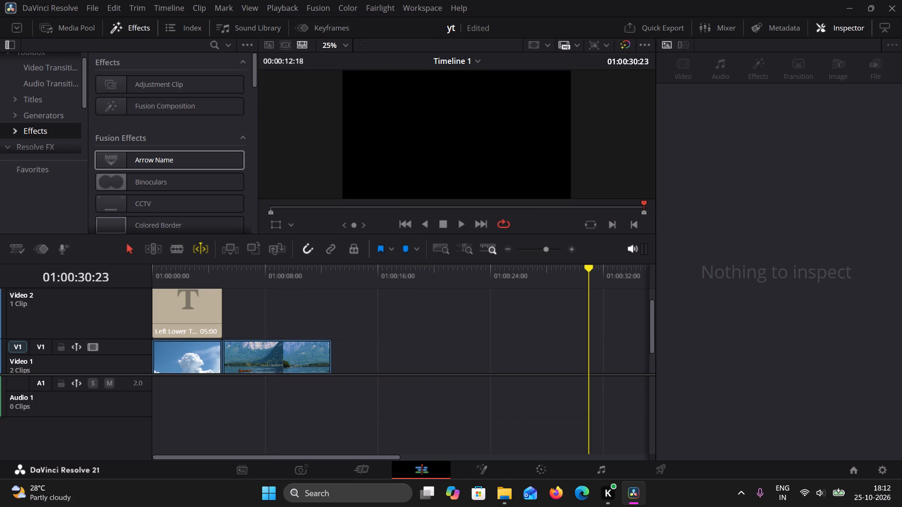
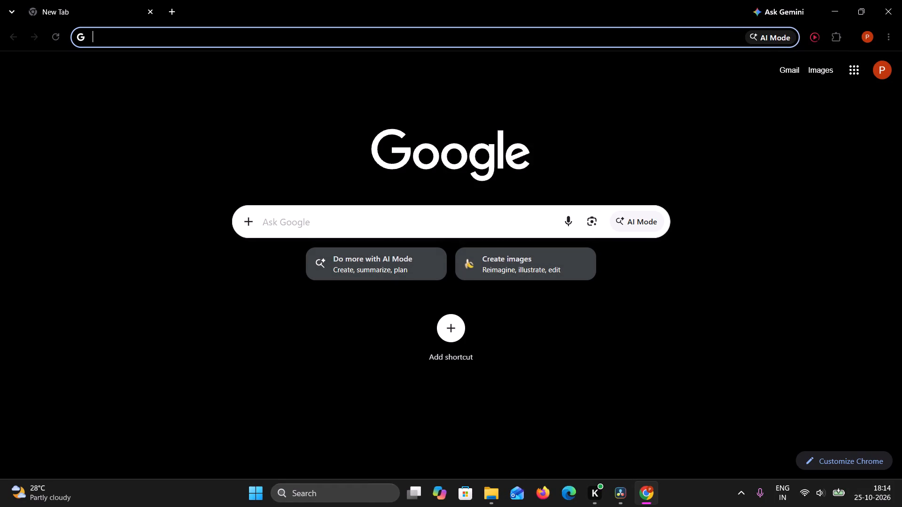
In a Chrome incognito window, search Google for "music download for without copyright".
{"action": "left_click", "coordinate": [899, 37]}
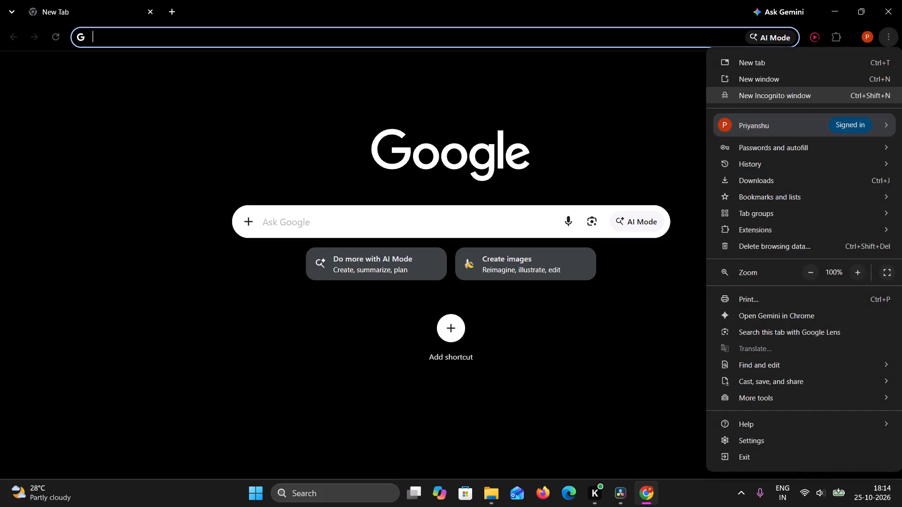
{"action": "left_click", "coordinate": [749, 100]}
{"action": "key", "text": "w"}
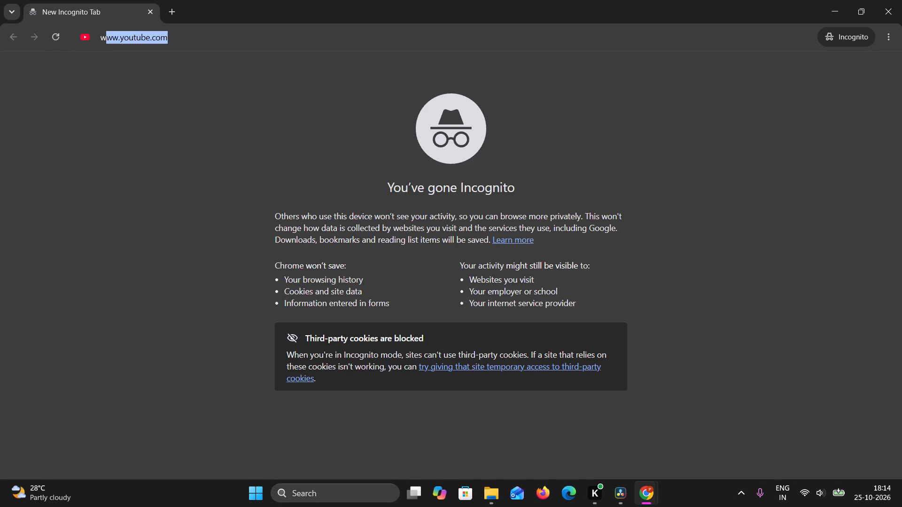
{"action": "key", "text": "BackSpace"}
{"action": "key", "text": "BackSpace"}
{"action": "type", "text": "music download for b"}
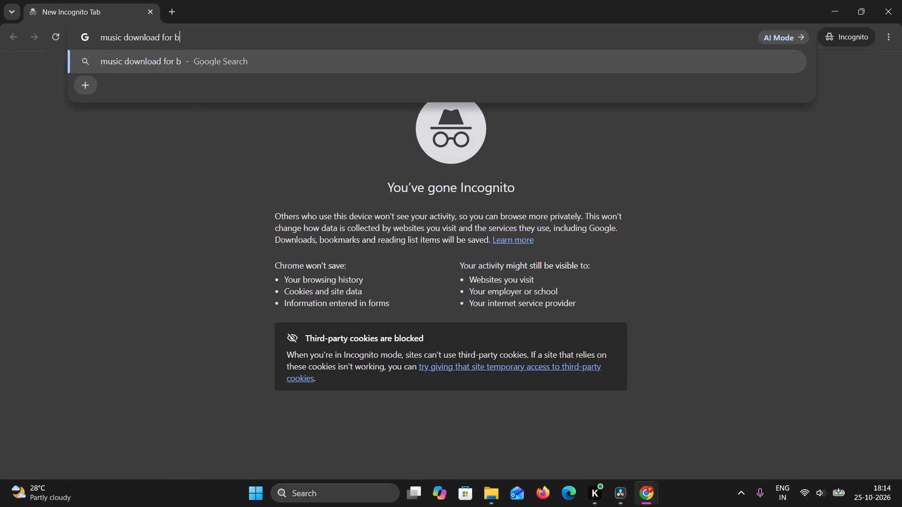
{"action": "key", "text": "BackSpace"}
{"action": "type", "text": "copy"}
{"action": "key", "text": "BackSpace"}
{"action": "key", "text": "BackSpace"}
{"action": "key", "text": "BackSpace"}
{"action": "key", "text": "BackSpace"}
{"action": "type", "text": "without copyright"}
{"action": "key", "text": "Return"}
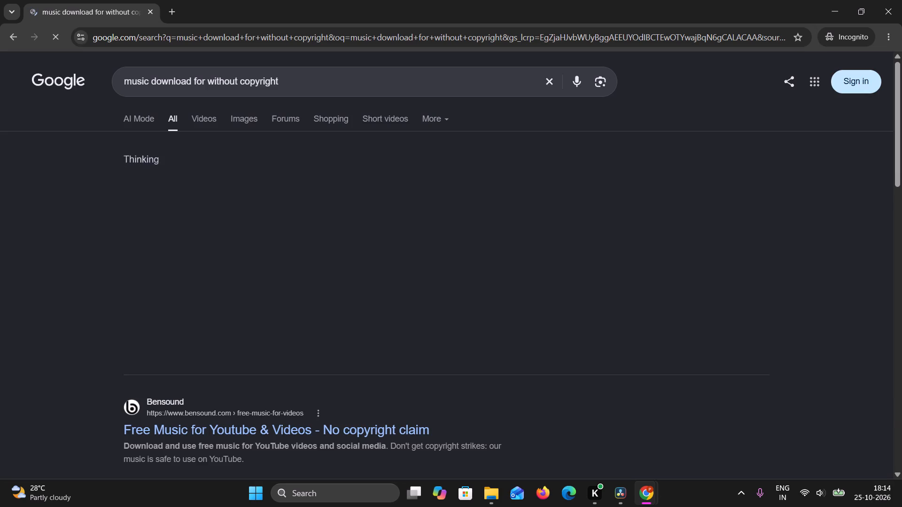
Open Bensound's "Free Music for Youtube & Videos" result, accept the cookies and go to the Popular Tracks list.
{"action": "left_click", "coordinate": [330, 425]}
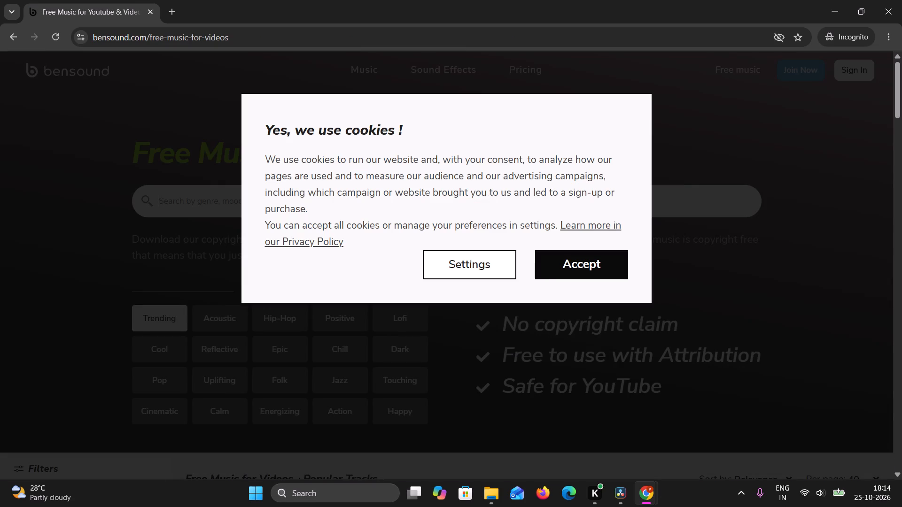
{"action": "left_click", "coordinate": [600, 255]}
{"action": "scroll", "coordinate": [512, 329], "scroll_direction": "down", "scroll_amount": 1}
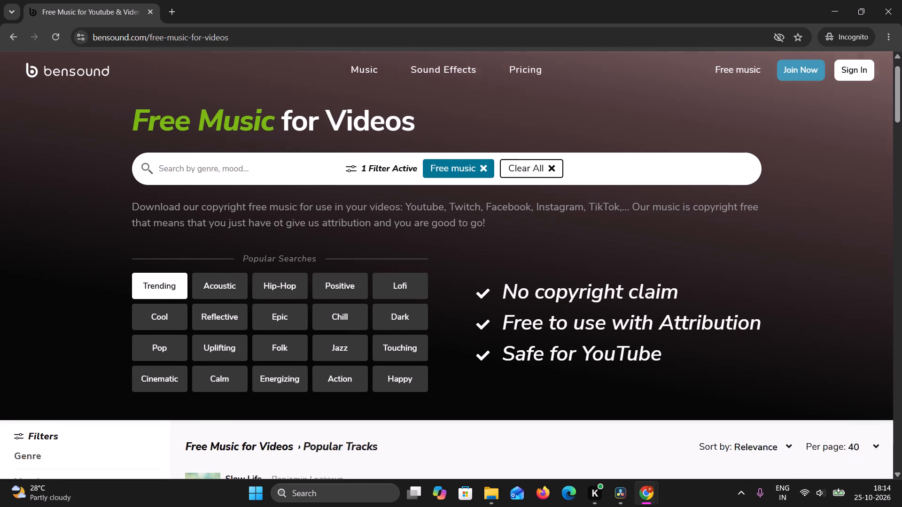
{"action": "scroll", "coordinate": [498, 336], "scroll_direction": "down", "scroll_amount": 1}
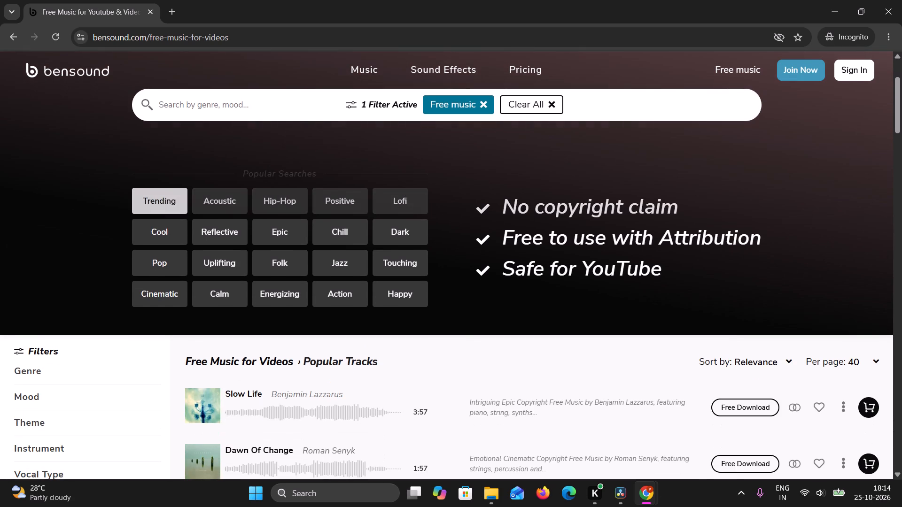
{"action": "scroll", "coordinate": [498, 336], "scroll_direction": "down", "scroll_amount": 3}
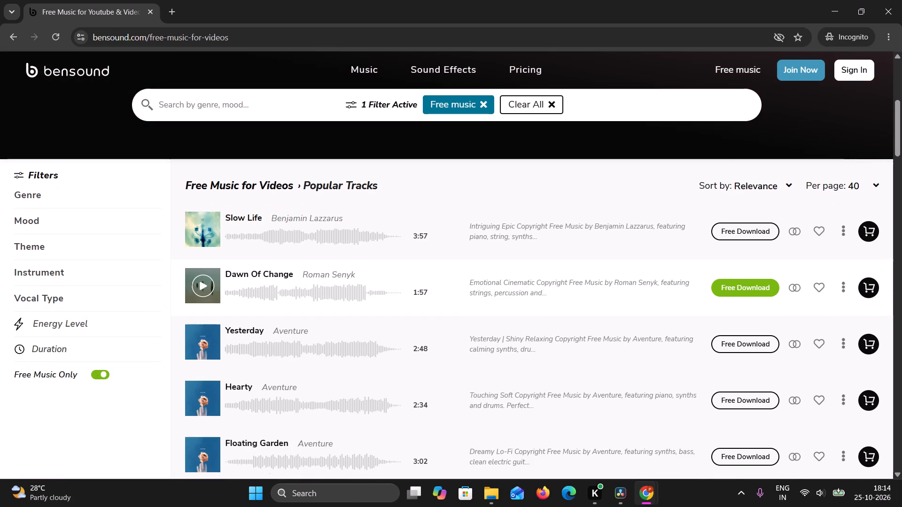
Preview the tracks Slow Life, Dawn Of Change and Angels By My Side to choose background music.
{"action": "left_click", "coordinate": [202, 223]}
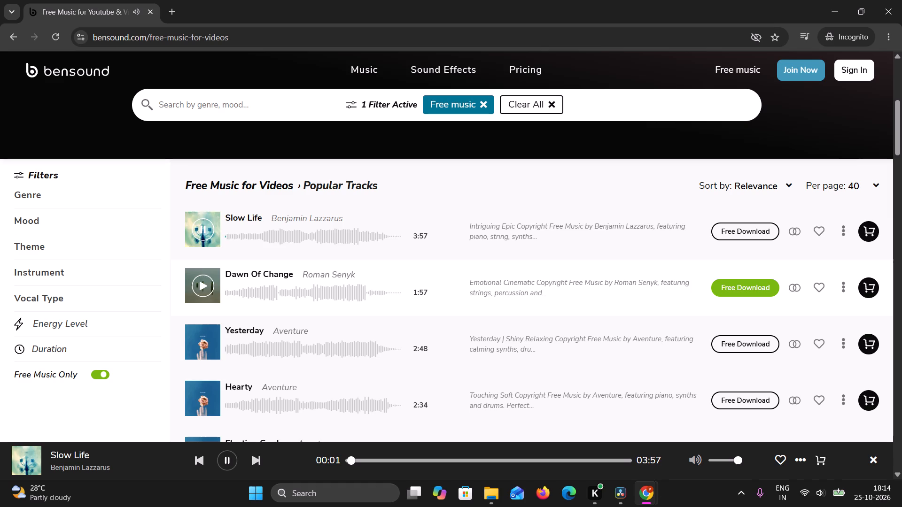
{"action": "left_click", "coordinate": [194, 228]}
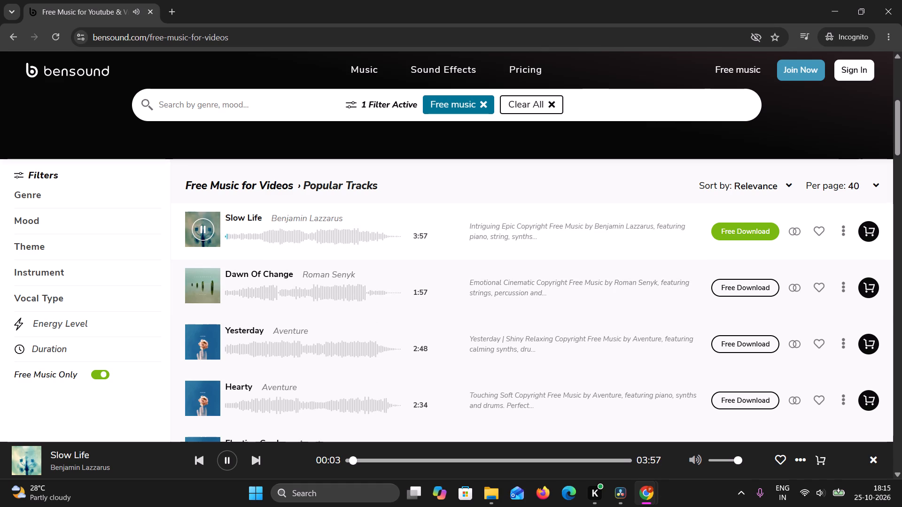
{"action": "left_click", "coordinate": [211, 282]}
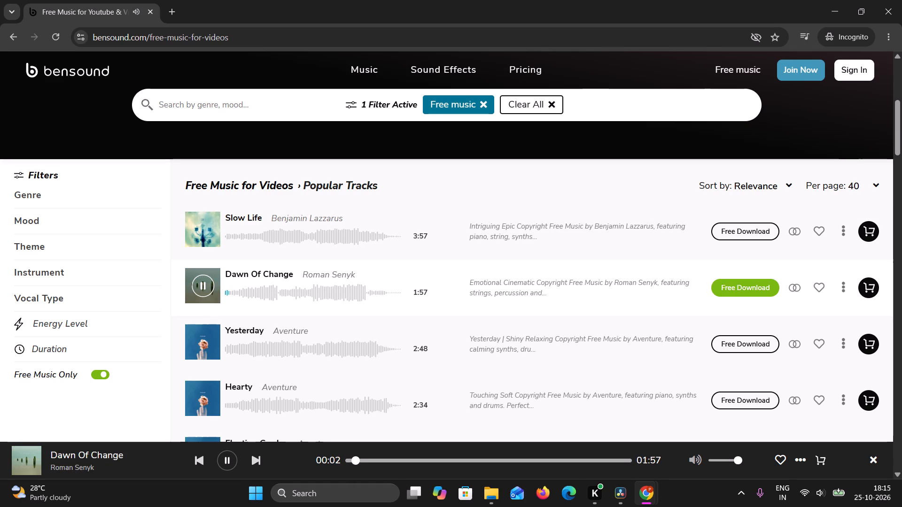
{"action": "scroll", "coordinate": [517, 327], "scroll_direction": "down", "scroll_amount": 2}
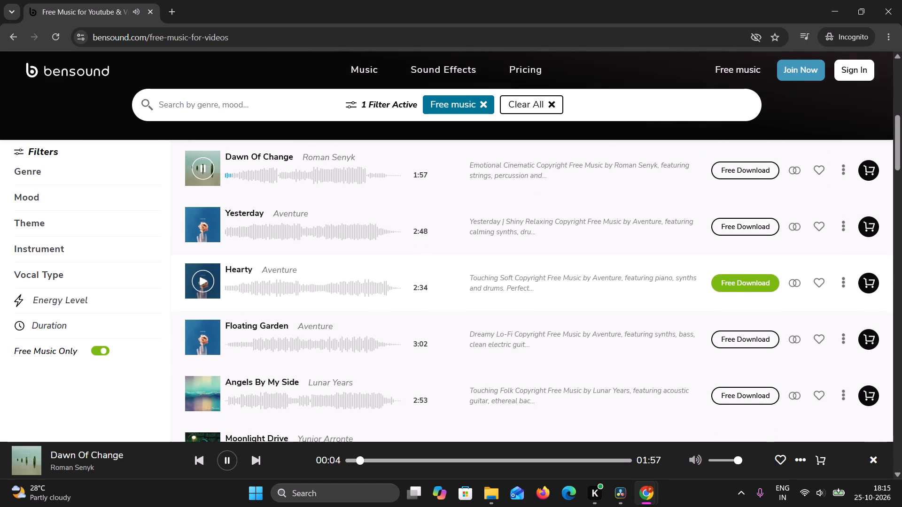
{"action": "scroll", "coordinate": [517, 327], "scroll_direction": "down", "scroll_amount": 1}
{"action": "scroll", "coordinate": [517, 327], "scroll_direction": "up", "scroll_amount": 1}
{"action": "left_click", "coordinate": [205, 393]}
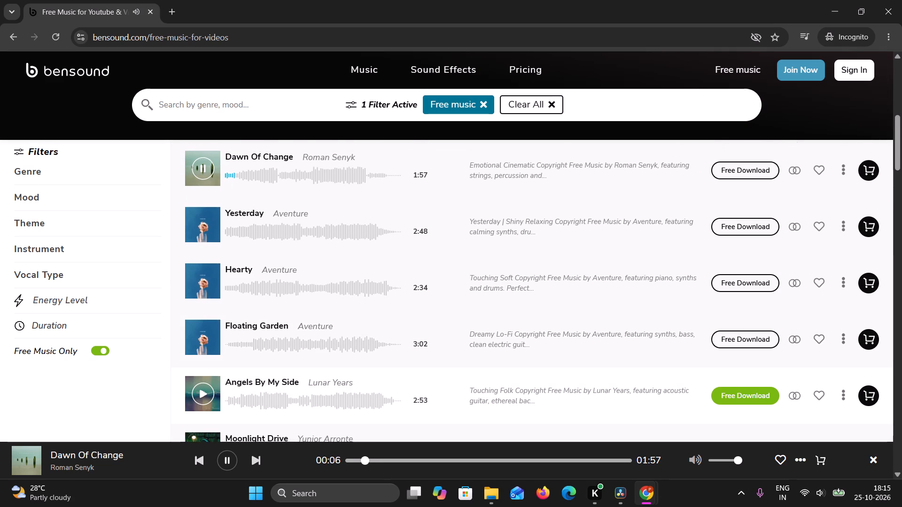
{"action": "scroll", "coordinate": [550, 384], "scroll_direction": "down", "scroll_amount": 2}
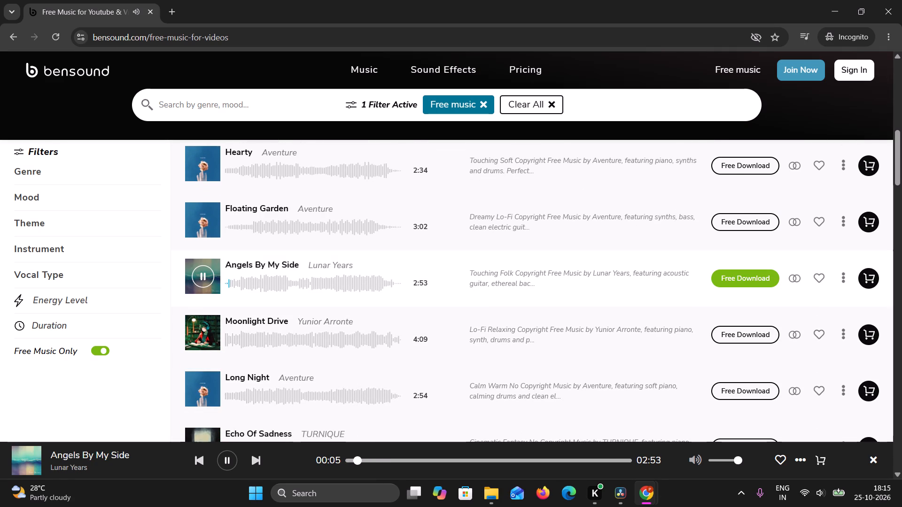
{"action": "left_click", "coordinate": [244, 284]}
Download Angels By My Side under the free attribution license, saving bensound-angelsbymyside in Downloads, and close the incognito window.
{"action": "left_click", "coordinate": [756, 277]}
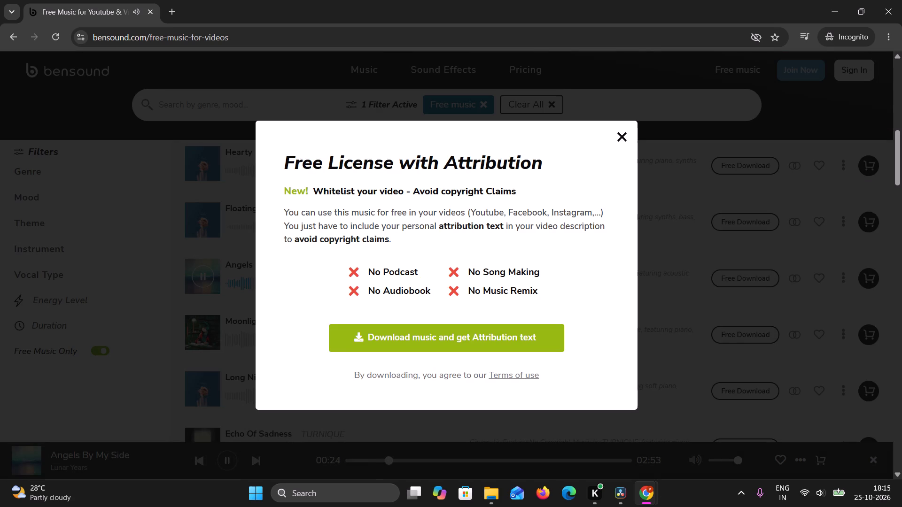
{"action": "left_click", "coordinate": [526, 330]}
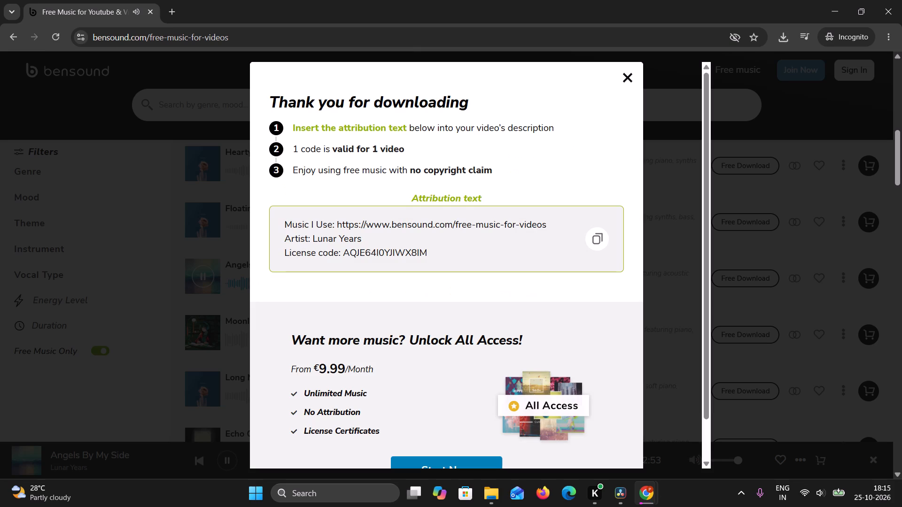
{"action": "left_click", "coordinate": [627, 76]}
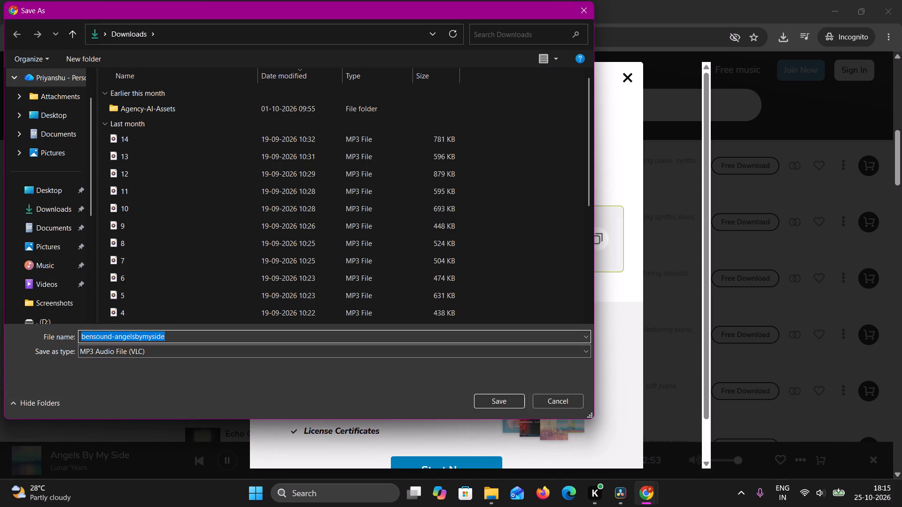
{"action": "left_click", "coordinate": [46, 204]}
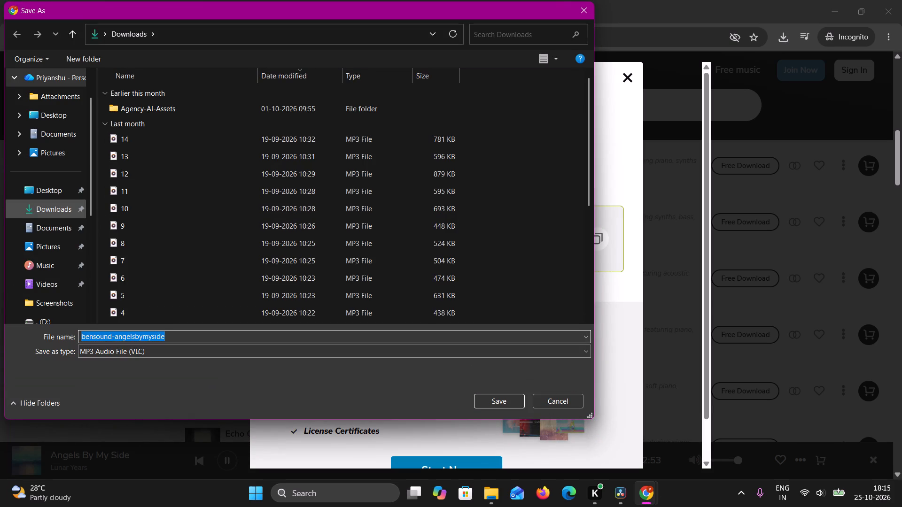
{"action": "left_click", "coordinate": [508, 402]}
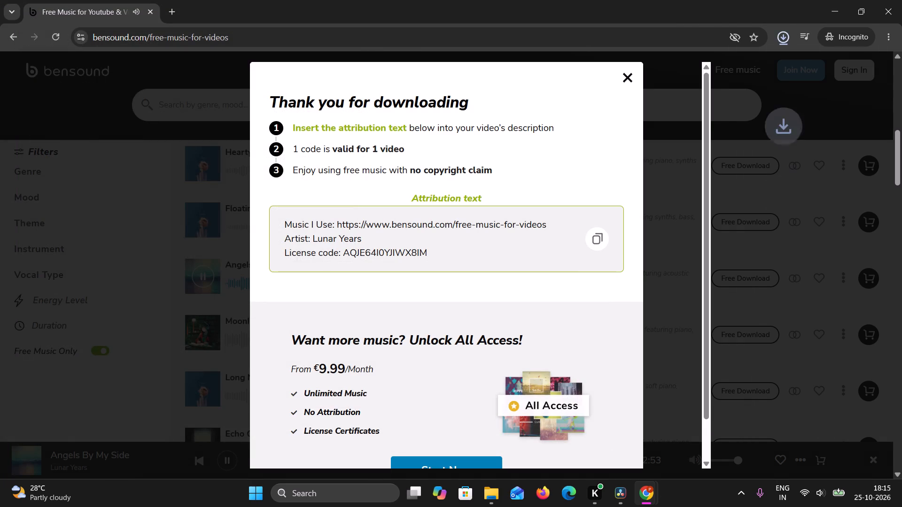
{"action": "left_click", "coordinate": [622, 81]}
{"action": "left_click", "coordinate": [901, 1]}
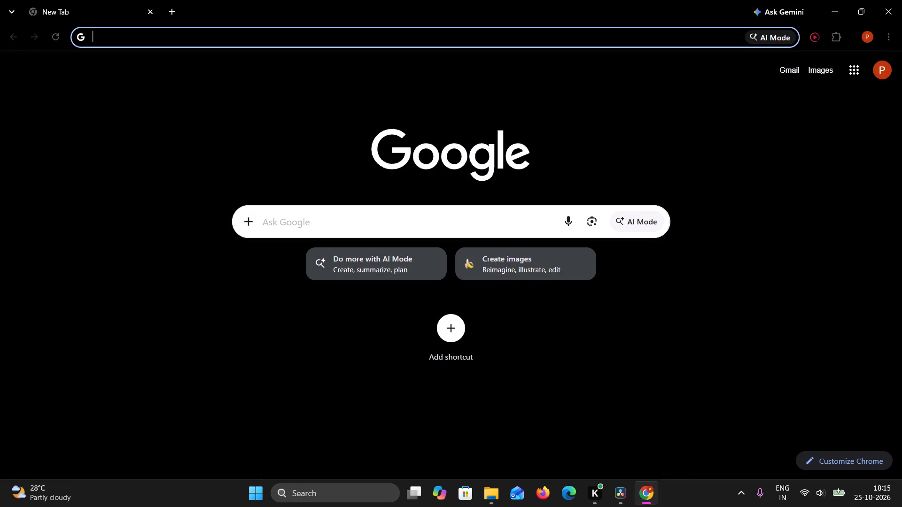
Switch to DaVinci Resolve and import the bensound-angelsbymyside music file from the Downloads folder.
{"action": "left_click", "coordinate": [630, 506]}
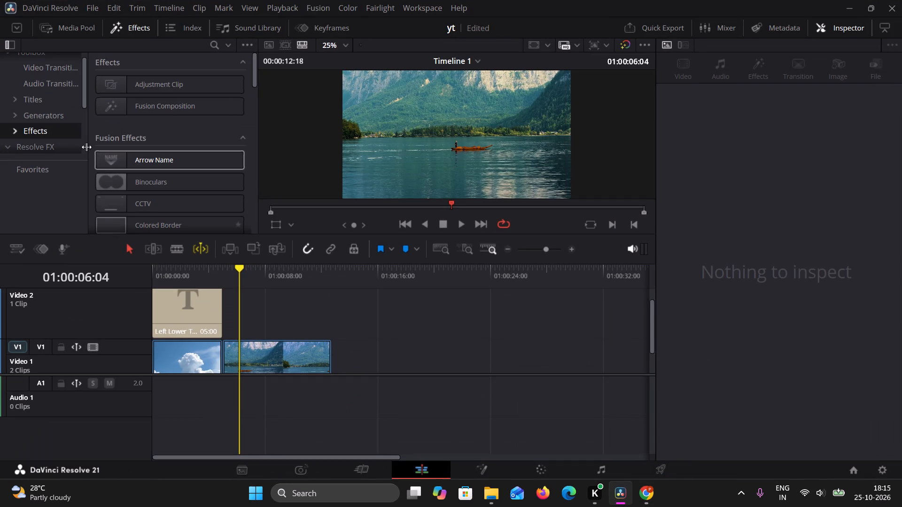
{"action": "left_click", "coordinate": [94, 4]}
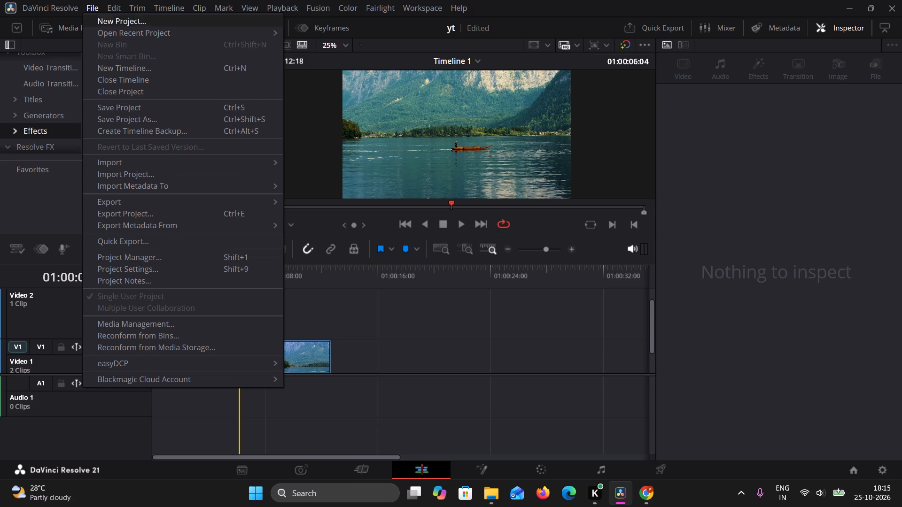
{"action": "left_click", "coordinate": [112, 166]}
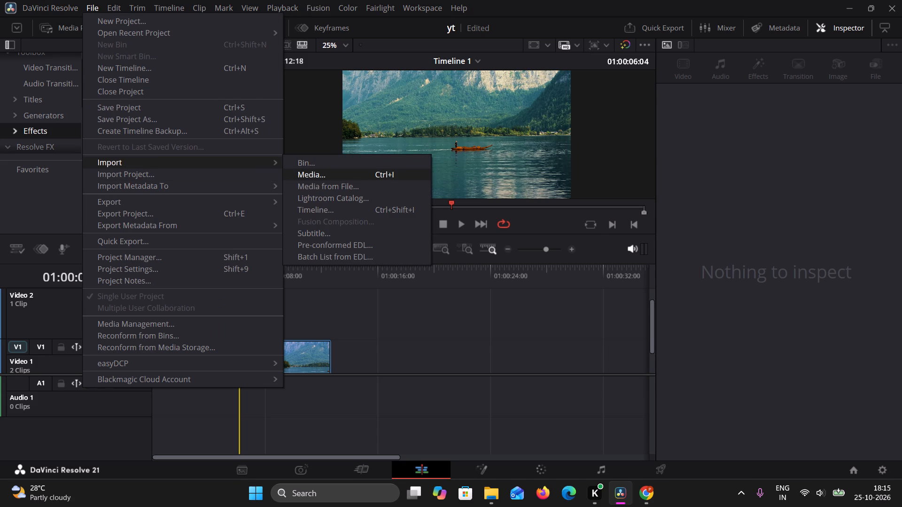
{"action": "left_click", "coordinate": [319, 172]}
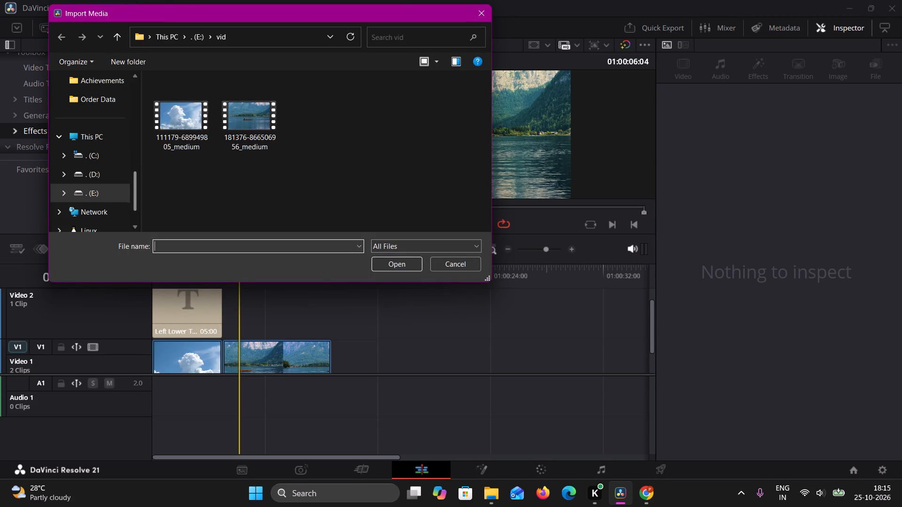
{"action": "scroll", "coordinate": [144, 133], "scroll_direction": "up", "scroll_amount": 7}
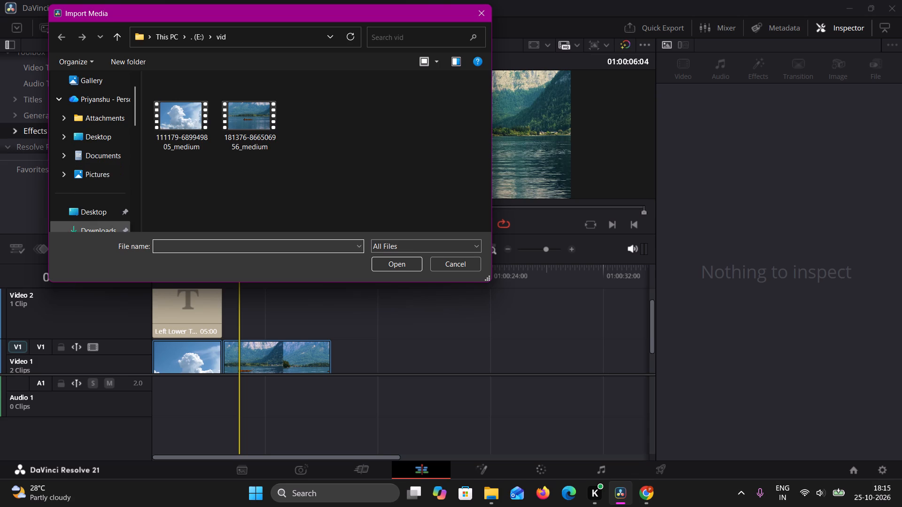
{"action": "left_click", "coordinate": [92, 224]}
{"action": "left_click", "coordinate": [186, 115]}
{"action": "left_click", "coordinate": [401, 261]}
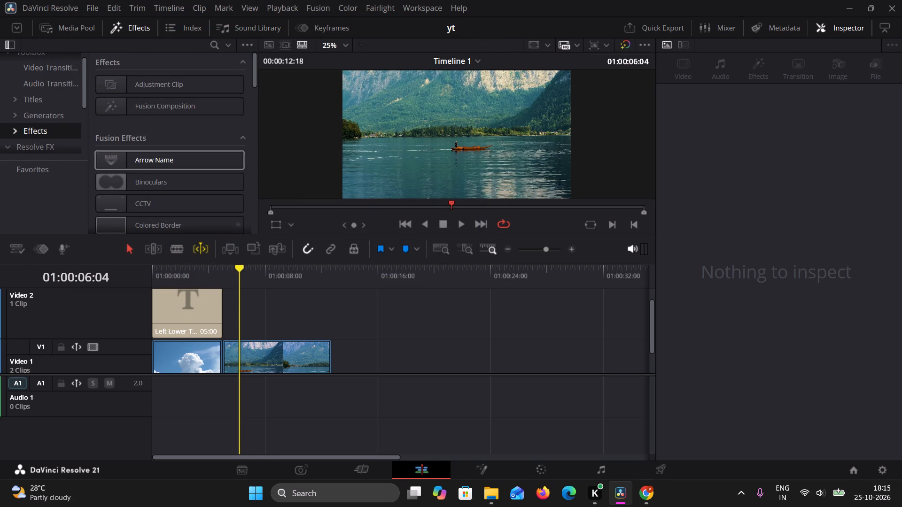
Place the bensound-angelsbymyside music on the Audio 1 track, starting at the beginning of the timeline.
{"action": "left_click", "coordinate": [71, 22]}
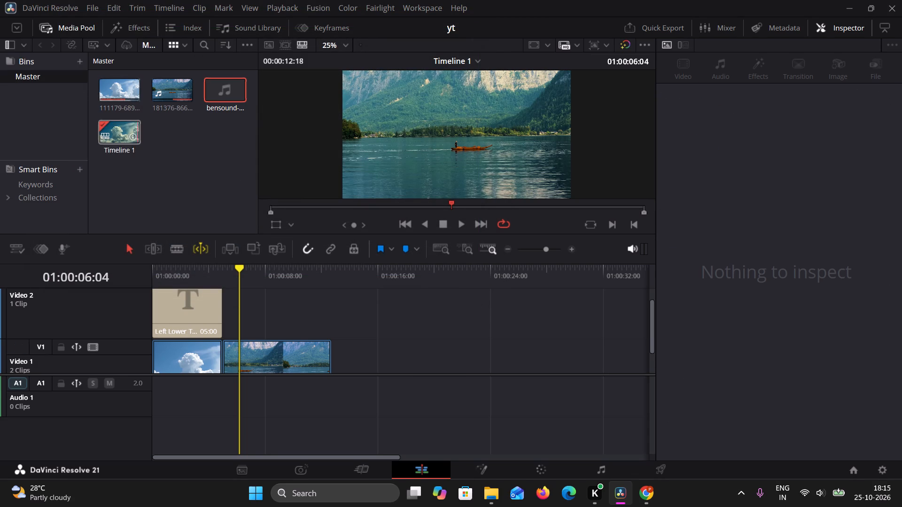
{"action": "left_click", "coordinate": [164, 95]}
{"action": "left_click_drag", "start_coordinate": [216, 89], "coordinate": [232, 422]}
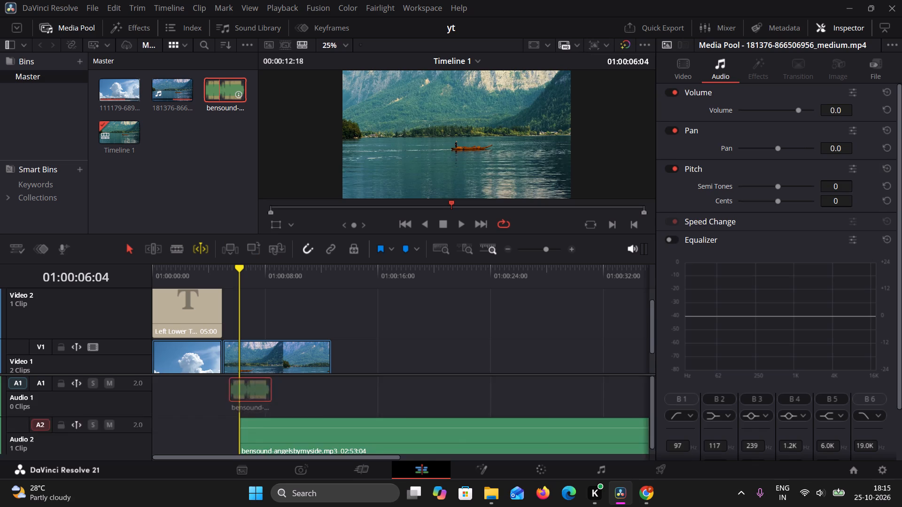
{"action": "left_click_drag", "start_coordinate": [232, 422], "coordinate": [149, 392]}
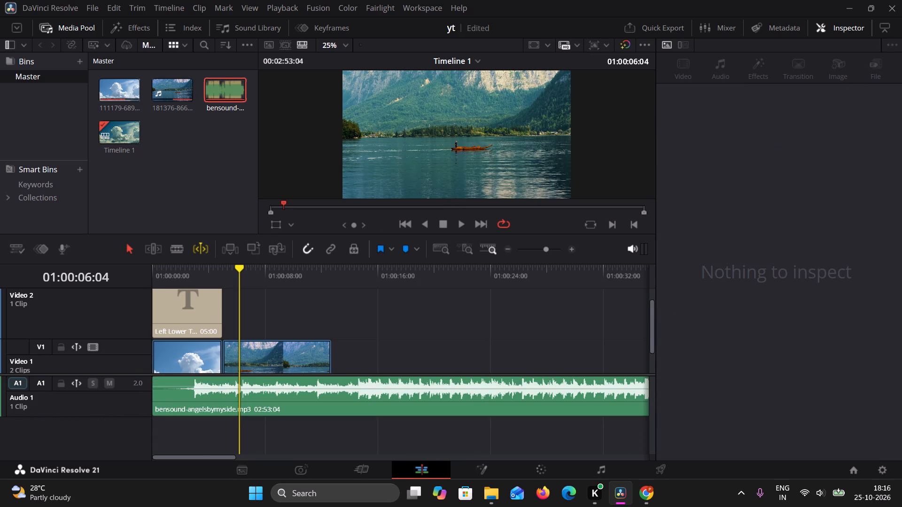
Play the timeline from 01:00:00:00 to the end of the lake clip to review it with the music.
{"action": "left_click_drag", "start_coordinate": [238, 268], "coordinate": [146, 262]}
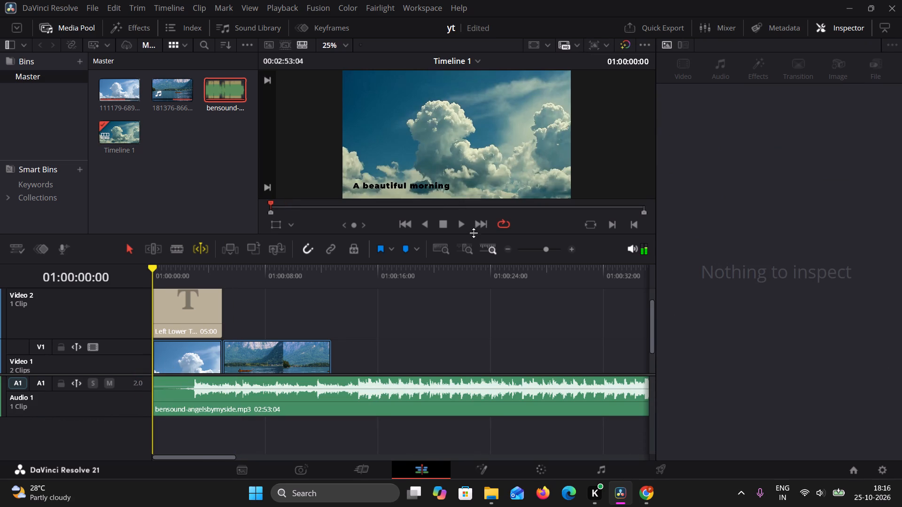
{"action": "left_click", "coordinate": [461, 225]}
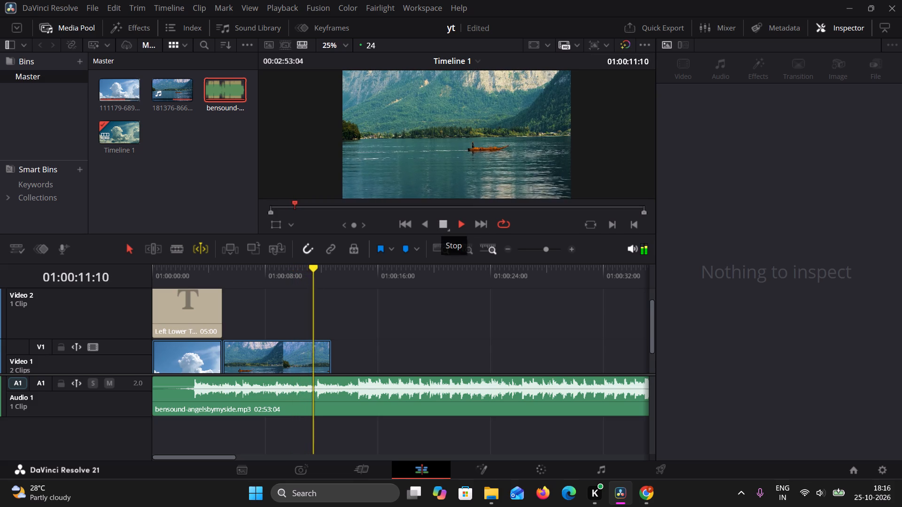
{"action": "left_click", "coordinate": [440, 226]}
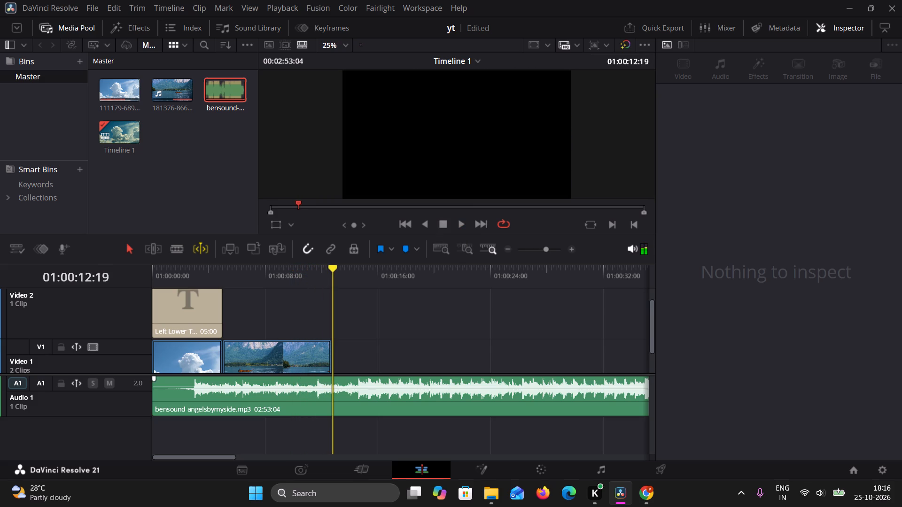
Add a fade-in of about 7 seconds to the start of the music clip on Audio 1.
{"action": "left_click_drag", "start_coordinate": [154, 376], "coordinate": [245, 384]}
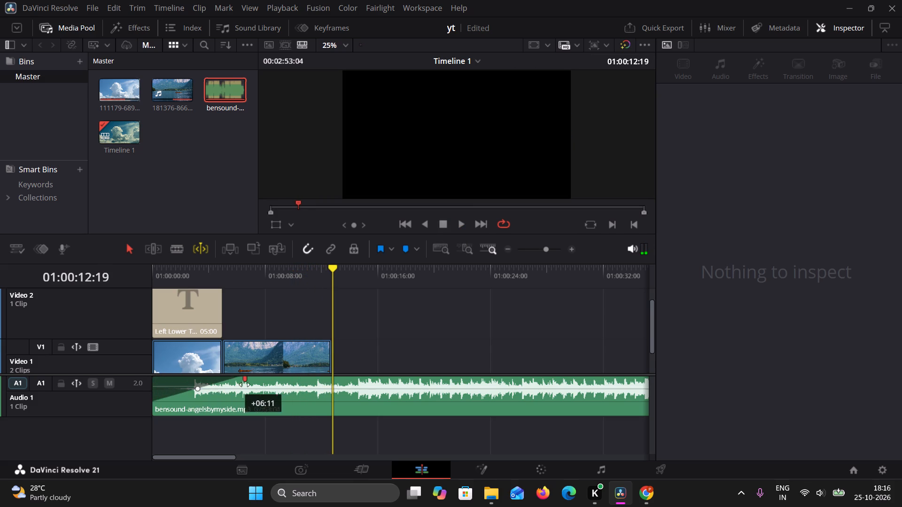
{"action": "left_click_drag", "start_coordinate": [245, 384], "coordinate": [249, 384]}
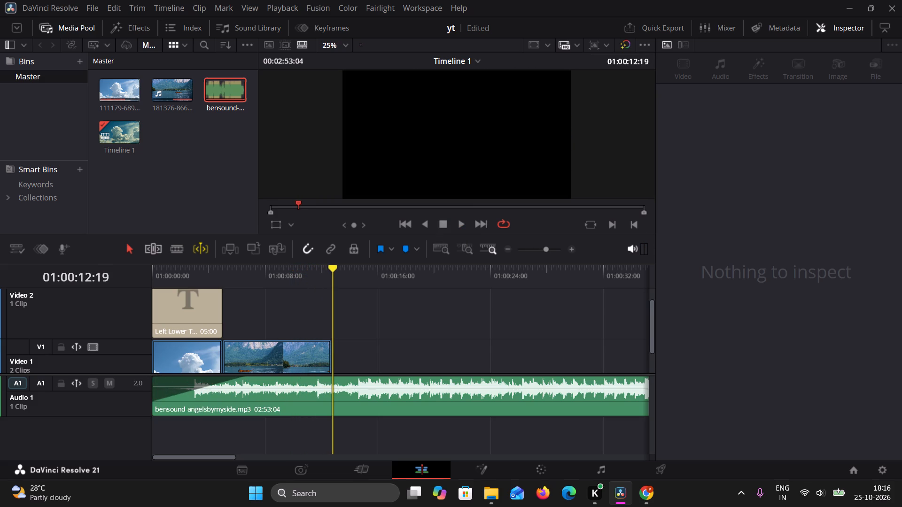
Split the music clip on Audio 1 at 01:00:12:18, where the lake clip ends.
{"action": "left_click", "coordinate": [187, 246]}
{"action": "left_click", "coordinate": [182, 246]}
{"action": "left_click", "coordinate": [329, 380]}
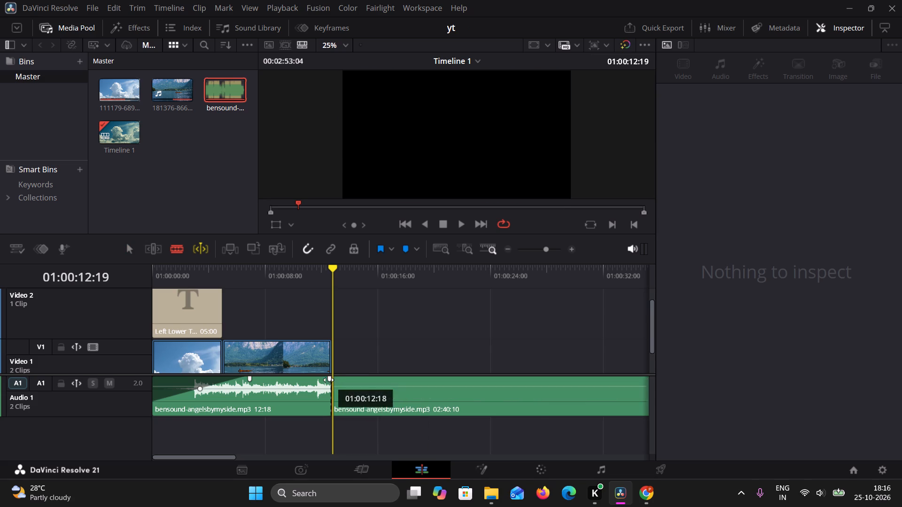
Delete the leftover music segment on Audio 1 after the split at 01:00:12:18.
{"action": "left_click", "coordinate": [130, 255]}
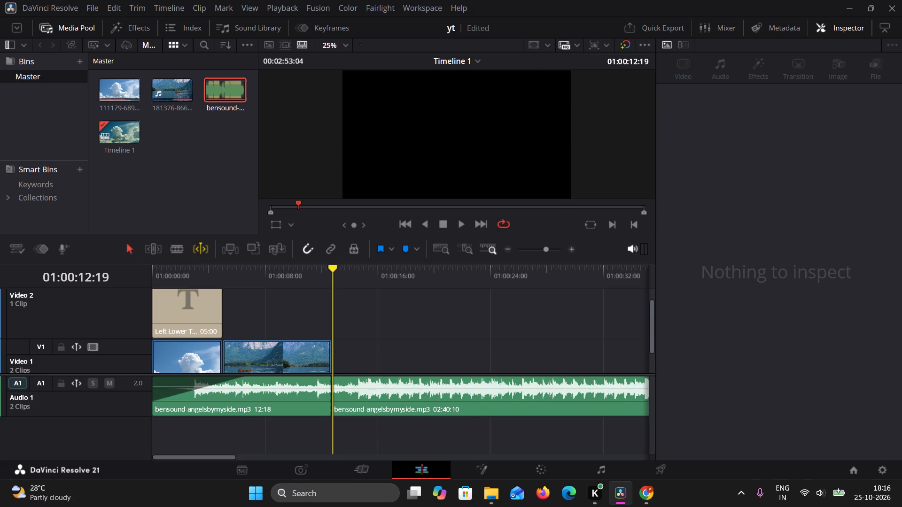
{"action": "left_click", "coordinate": [395, 395]}
{"action": "key", "text": "F12"}
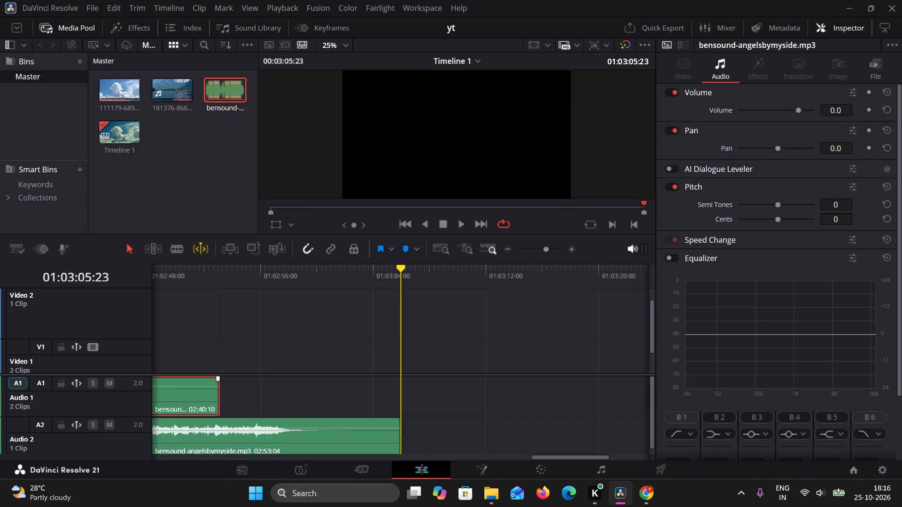
{"action": "key", "text": "ctrl+z"}
{"action": "left_click", "coordinate": [404, 391]}
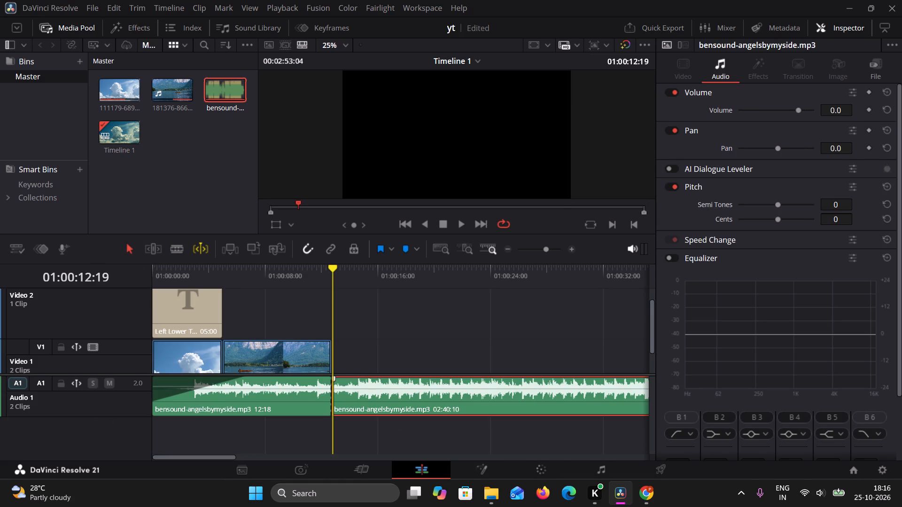
{"action": "key", "text": "Delete"}
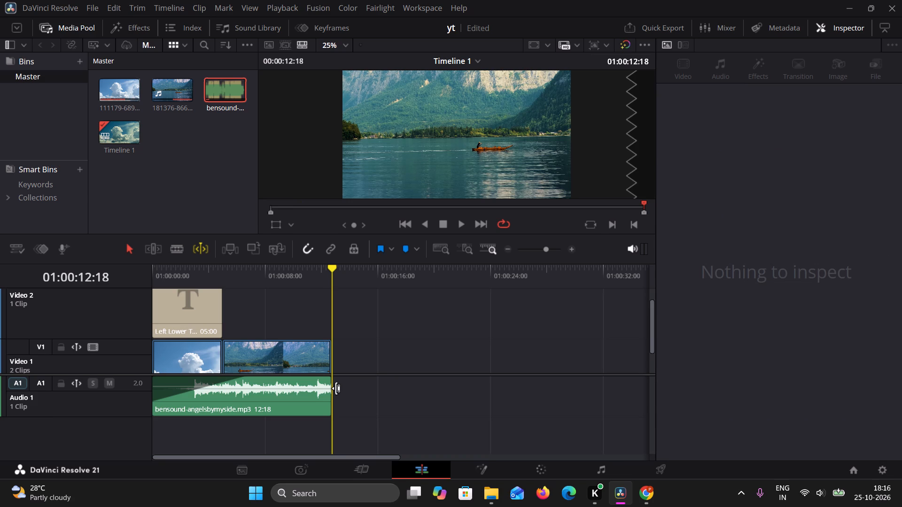
Add a fade-out of about 1 second to the end of the music clip on Audio 1.
{"action": "left_click_drag", "start_coordinate": [329, 382], "coordinate": [313, 382]}
{"action": "left_click_drag", "start_coordinate": [313, 382], "coordinate": [313, 382]}
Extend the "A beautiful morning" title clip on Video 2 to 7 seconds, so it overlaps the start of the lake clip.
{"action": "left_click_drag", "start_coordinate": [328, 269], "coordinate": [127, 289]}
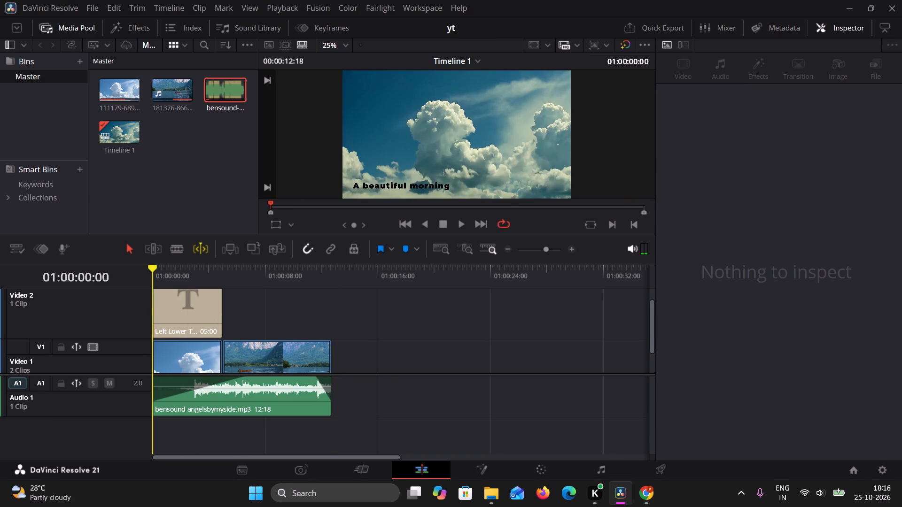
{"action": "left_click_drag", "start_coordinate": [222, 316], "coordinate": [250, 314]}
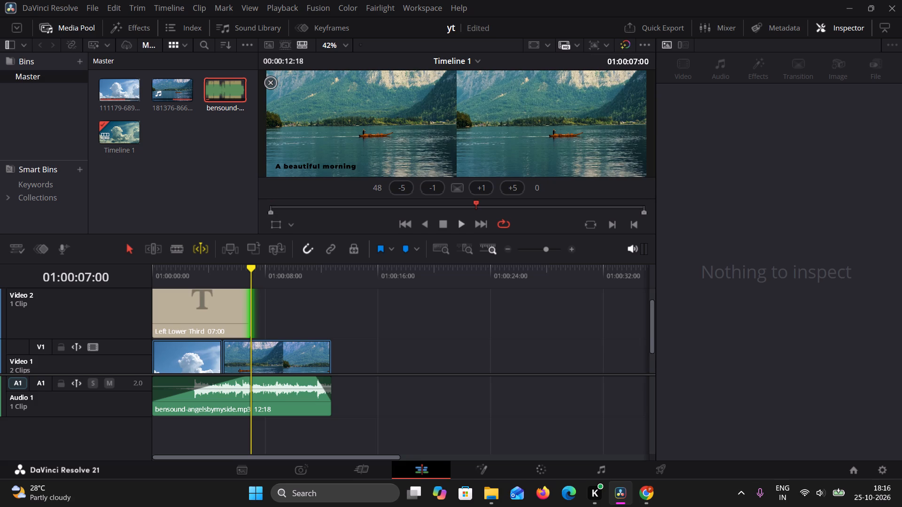
Play the timeline, including from 01:00:00:00, to check the extended title over the cut to the lake clip.
{"action": "left_click", "coordinate": [462, 224]}
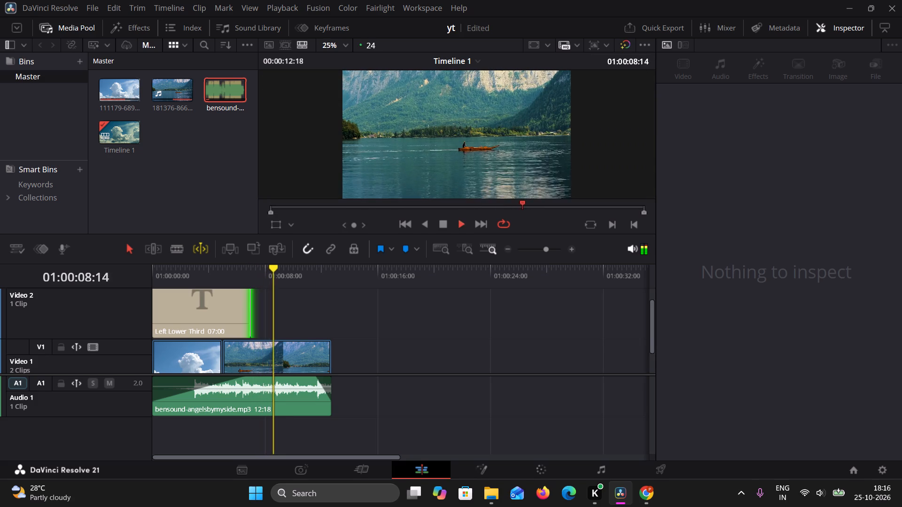
{"action": "left_click", "coordinate": [441, 228]}
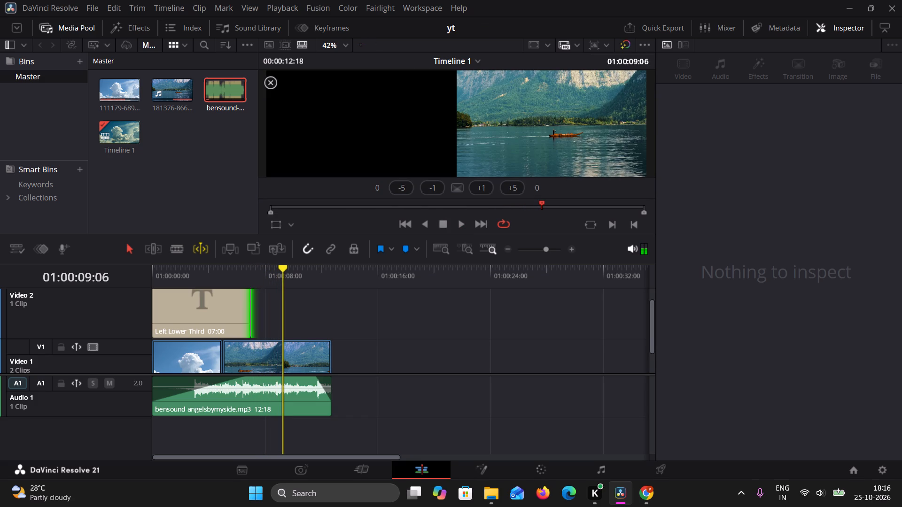
{"action": "left_click_drag", "start_coordinate": [282, 266], "coordinate": [153, 277]}
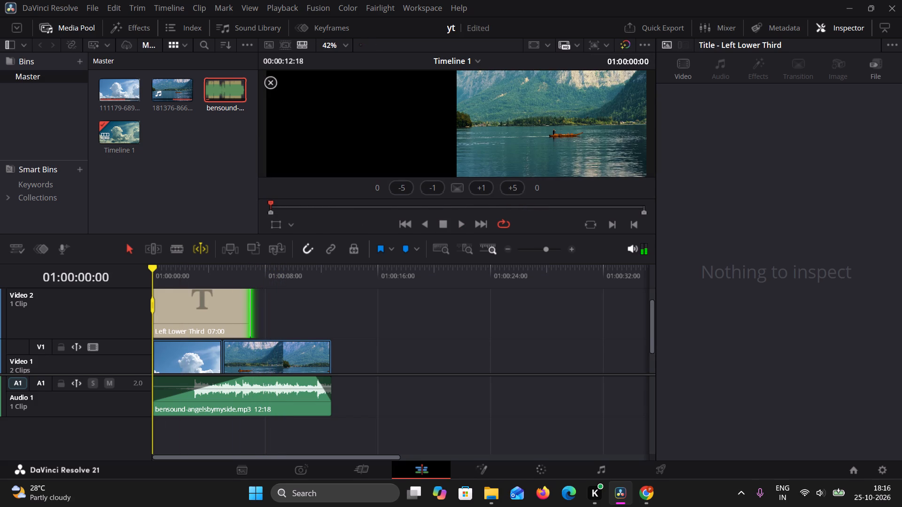
{"action": "left_click", "coordinate": [456, 223]}
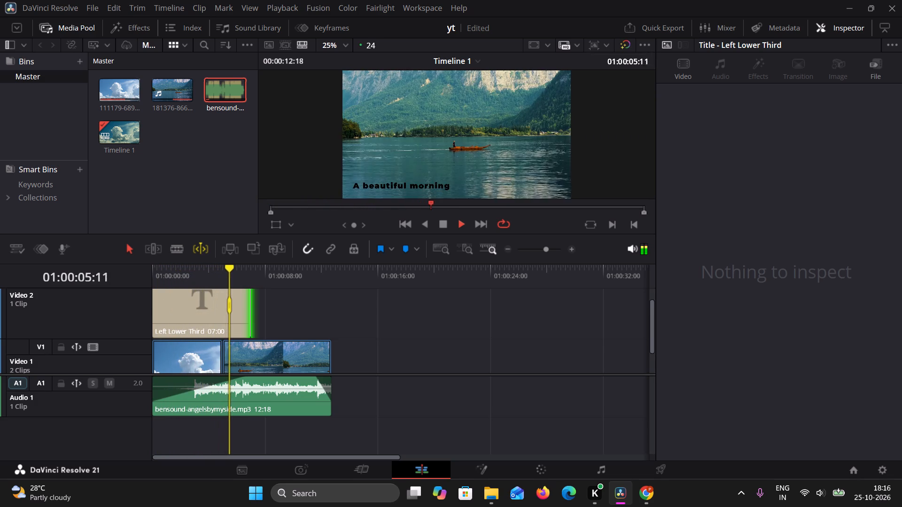
{"action": "left_click", "coordinate": [437, 228]}
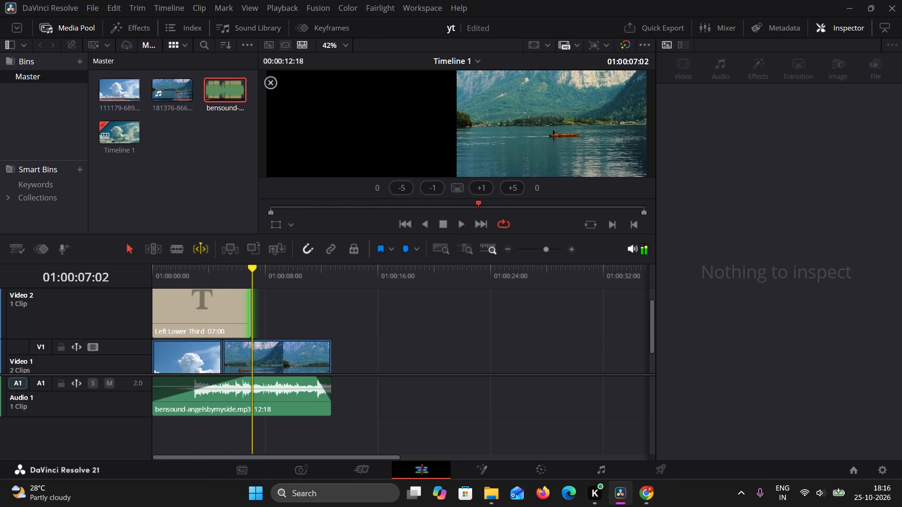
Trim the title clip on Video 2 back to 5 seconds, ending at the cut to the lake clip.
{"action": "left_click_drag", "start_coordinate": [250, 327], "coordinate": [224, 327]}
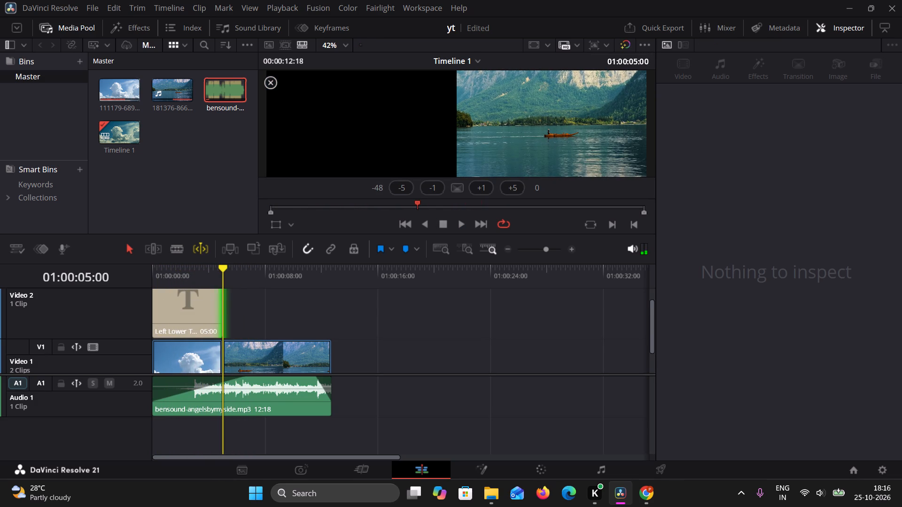
Listen to the timeline and shorten the fade-in of the music clip on Audio 1 to about 3 seconds.
{"action": "left_click", "coordinate": [464, 226]}
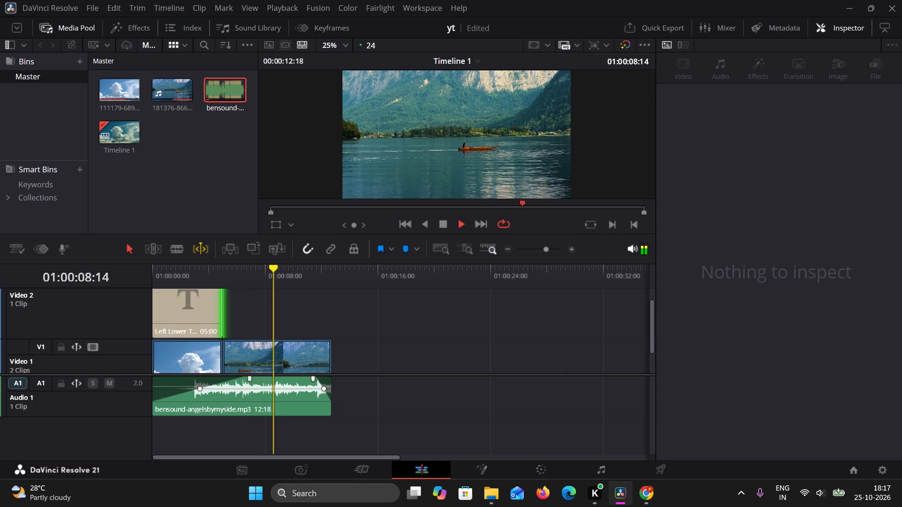
{"action": "left_click_drag", "start_coordinate": [248, 379], "coordinate": [196, 377]}
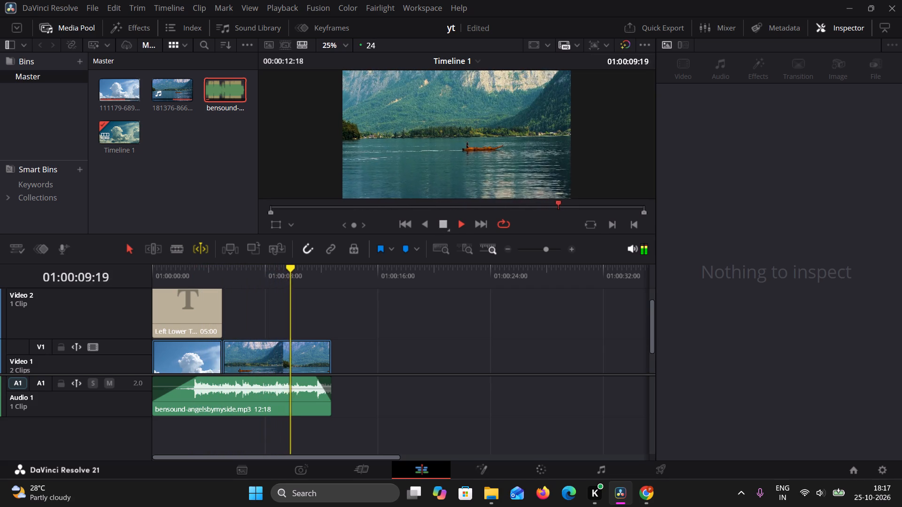
{"action": "left_click", "coordinate": [439, 229]}
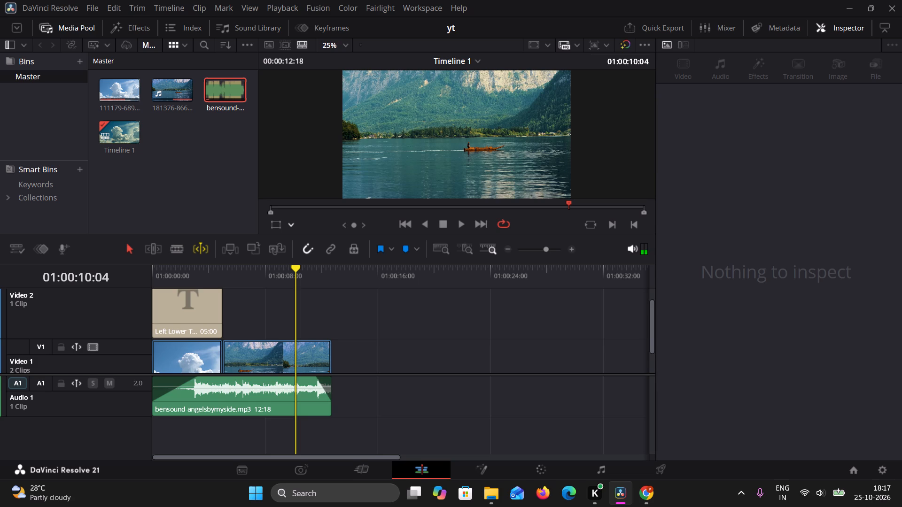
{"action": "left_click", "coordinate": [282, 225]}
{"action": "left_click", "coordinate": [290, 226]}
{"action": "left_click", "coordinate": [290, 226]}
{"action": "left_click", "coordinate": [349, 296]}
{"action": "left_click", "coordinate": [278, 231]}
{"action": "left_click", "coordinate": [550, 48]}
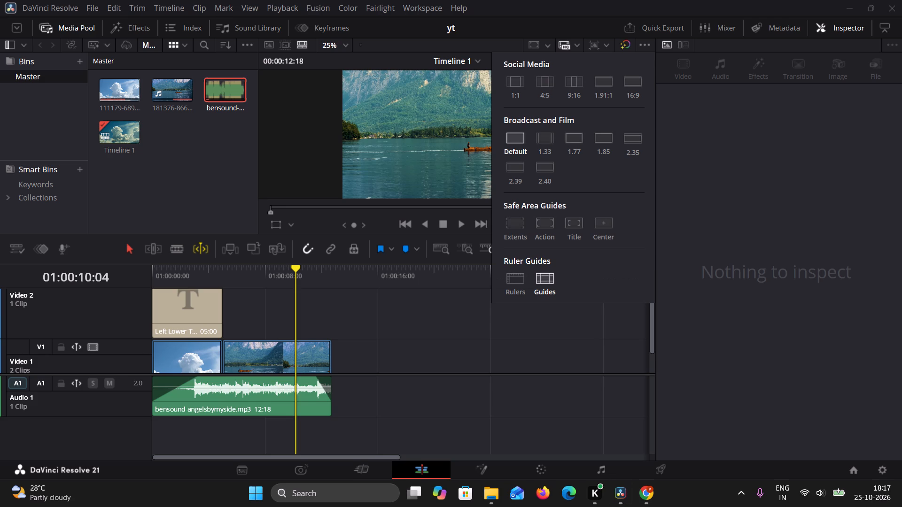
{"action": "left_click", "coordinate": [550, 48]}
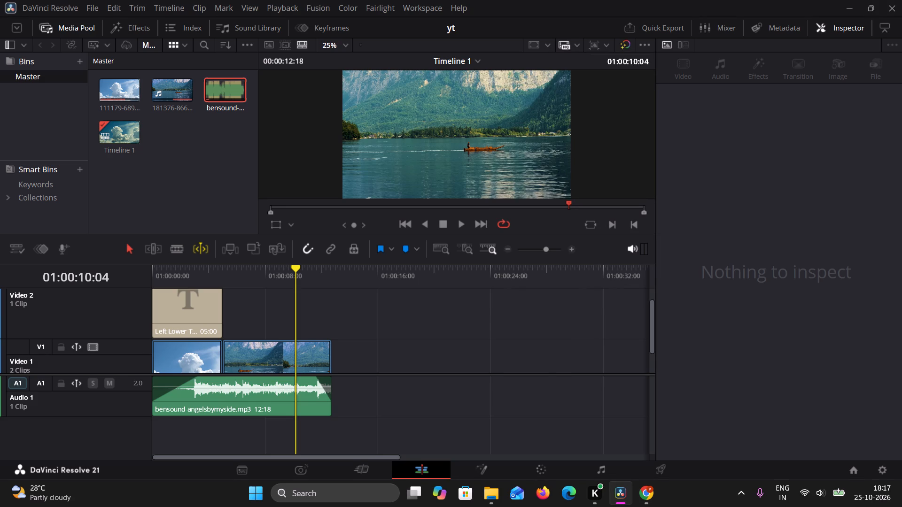
Play the timeline through in a loop to review the edit with the shortened music fade-in.
{"action": "left_click", "coordinate": [465, 222]}
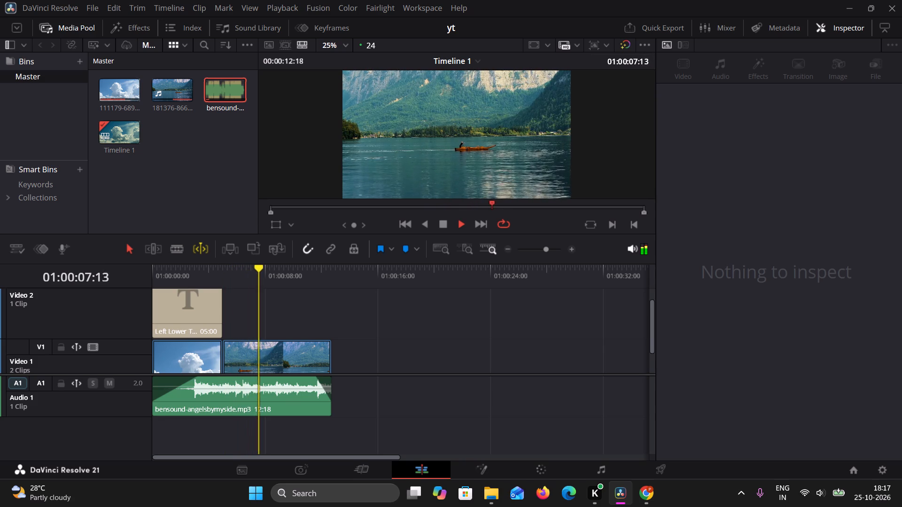
{"action": "left_click", "coordinate": [315, 13]}
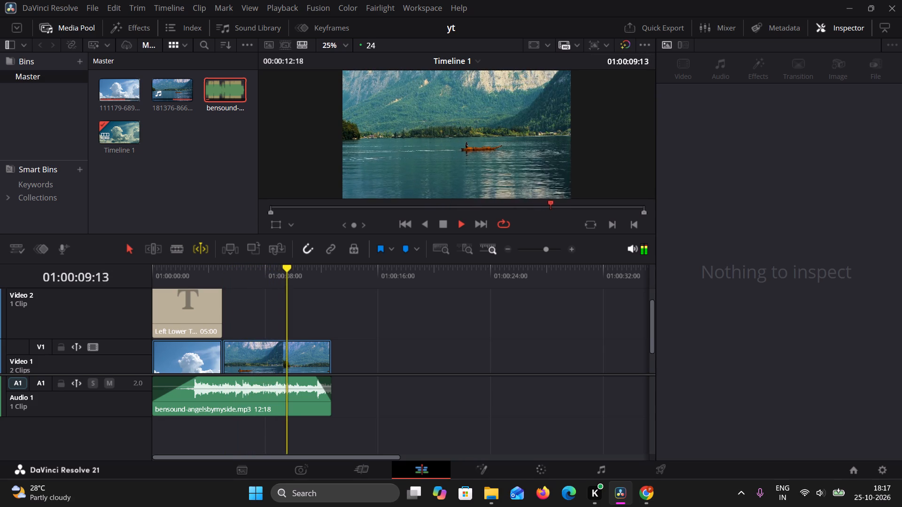
{"action": "left_click", "coordinate": [450, 226]}
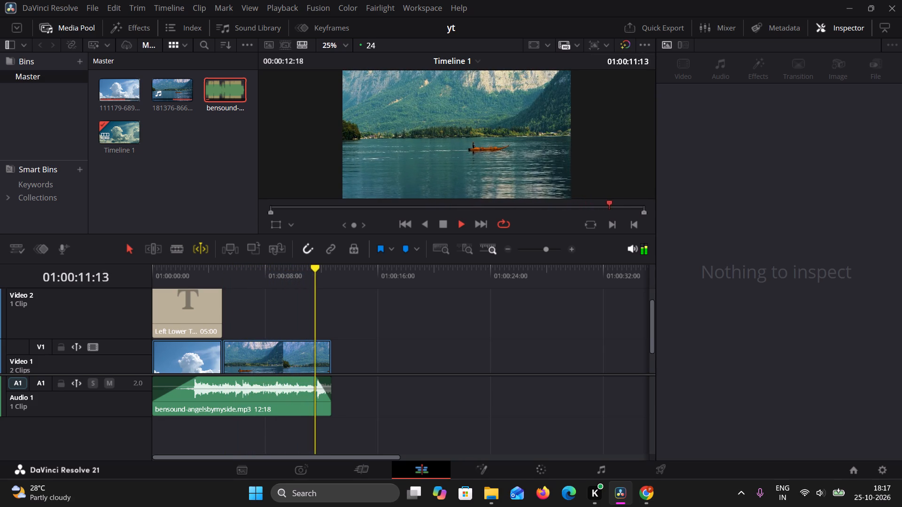
{"action": "left_click", "coordinate": [448, 232]}
{"action": "left_click", "coordinate": [444, 223]}
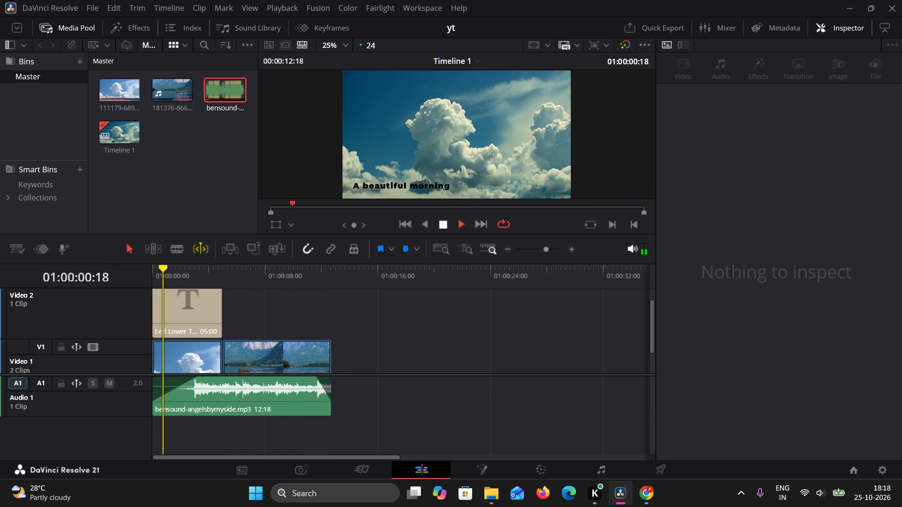
Review the timeline playback in Full Screen Window mode, returning to the normal window when done.
{"action": "left_click", "coordinate": [321, 6]}
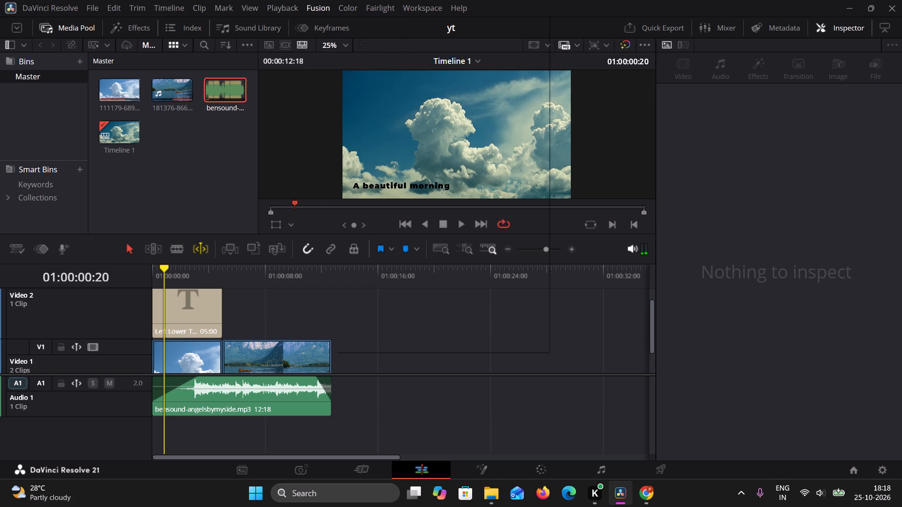
{"action": "left_click", "coordinate": [351, 10]}
{"action": "left_click", "coordinate": [379, 7]}
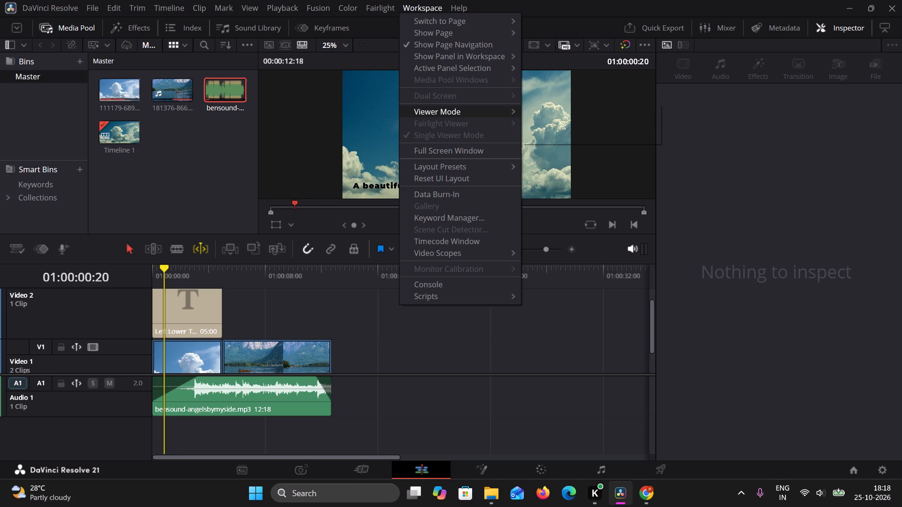
{"action": "left_click", "coordinate": [450, 147]}
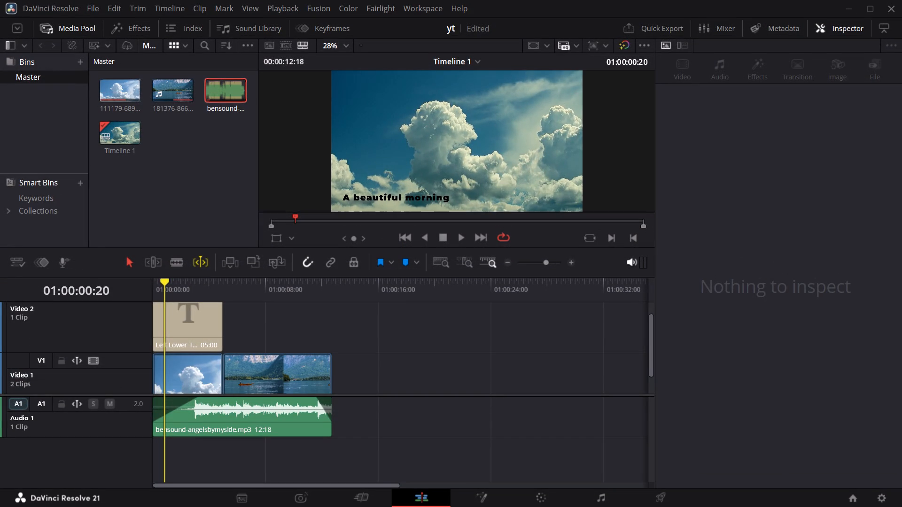
{"action": "left_click", "coordinate": [458, 235]}
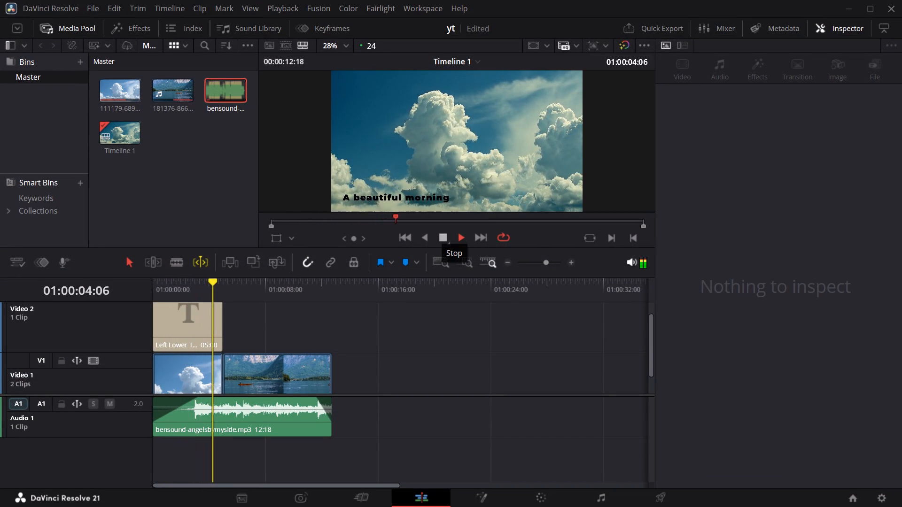
{"action": "key", "text": "Escape"}
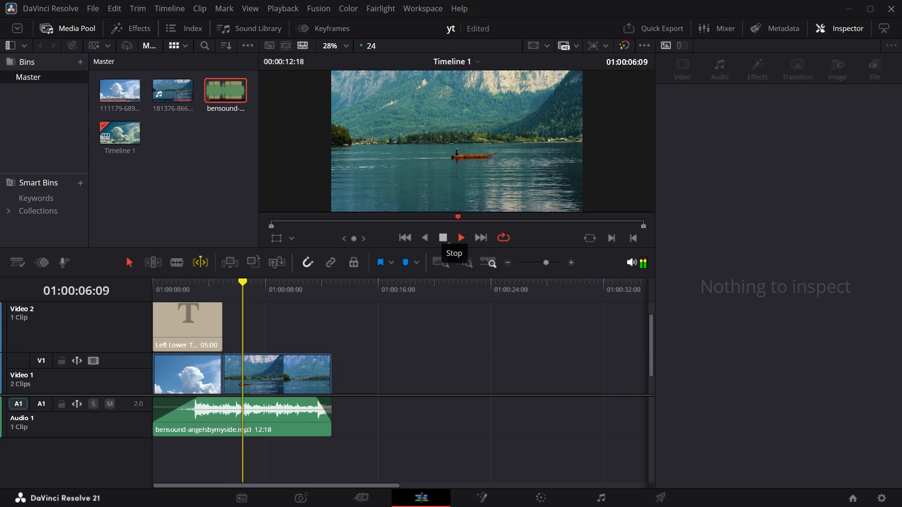
{"action": "left_click", "coordinate": [445, 232]}
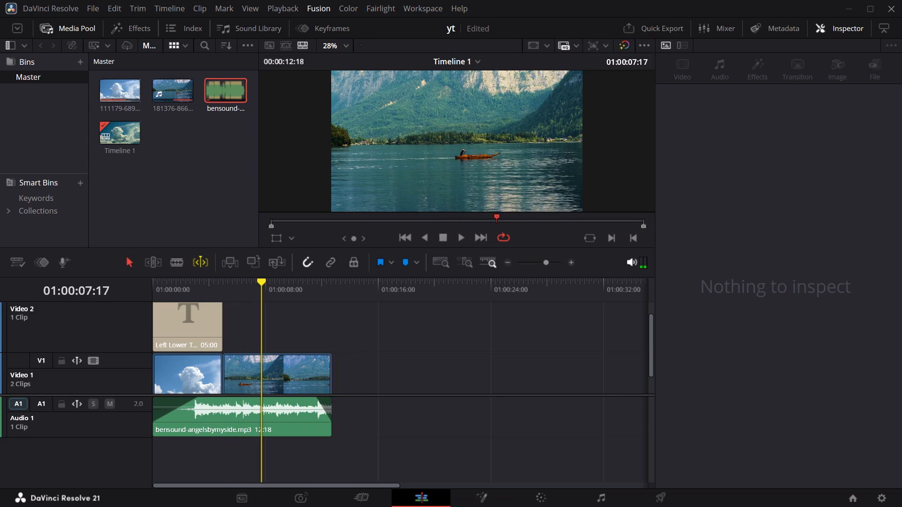
{"action": "left_click", "coordinate": [251, 13]}
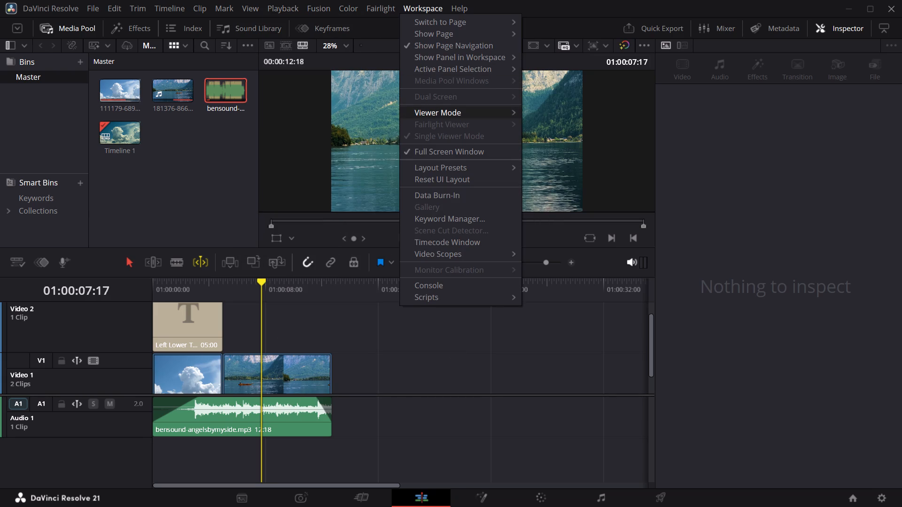
{"action": "left_click", "coordinate": [467, 154]}
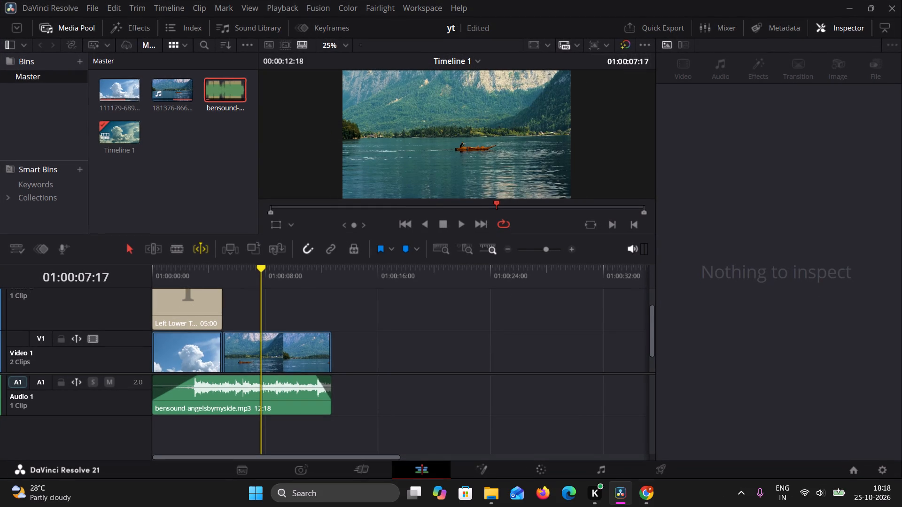
Play the timeline from 01:00:07:17, looping back through the opening title, to check the finished edit with its music.
{"action": "left_click", "coordinate": [458, 229]}
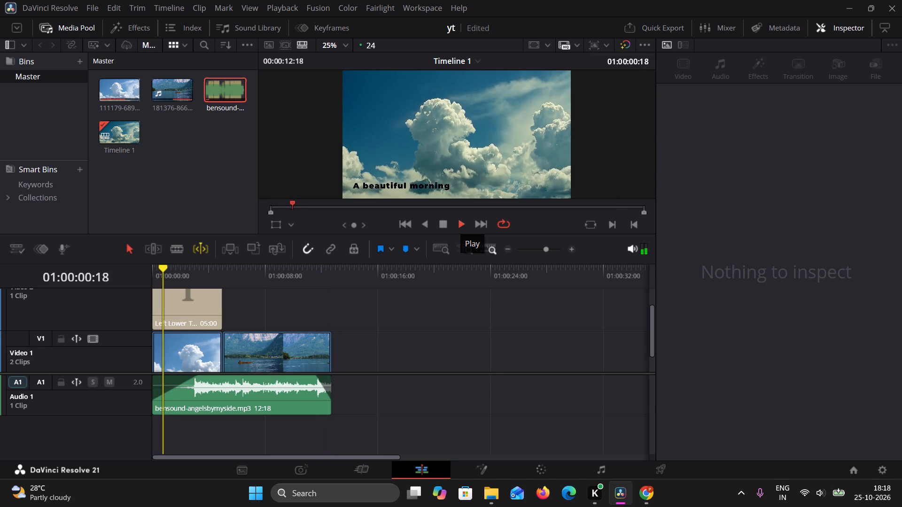
{"action": "left_click", "coordinate": [451, 222]}
{"action": "left_click", "coordinate": [450, 222]}
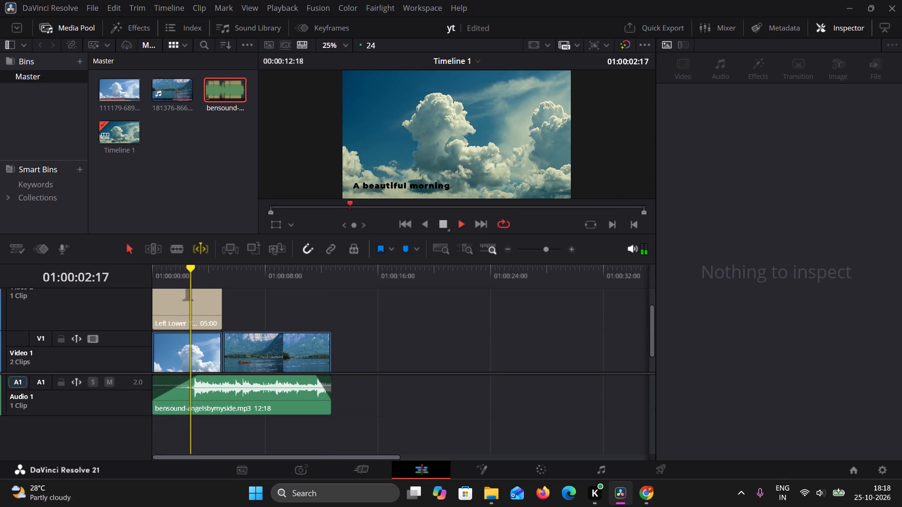
{"action": "left_click", "coordinate": [449, 227]}
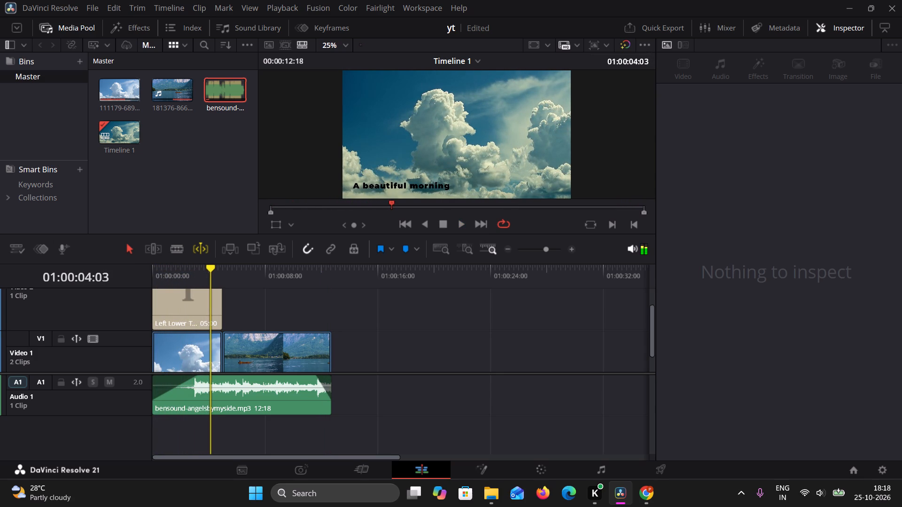
Apply the DSLR Fusion effect to the cloud clip on Video 1 and play the timeline to check it.
{"action": "left_click", "coordinate": [124, 24]}
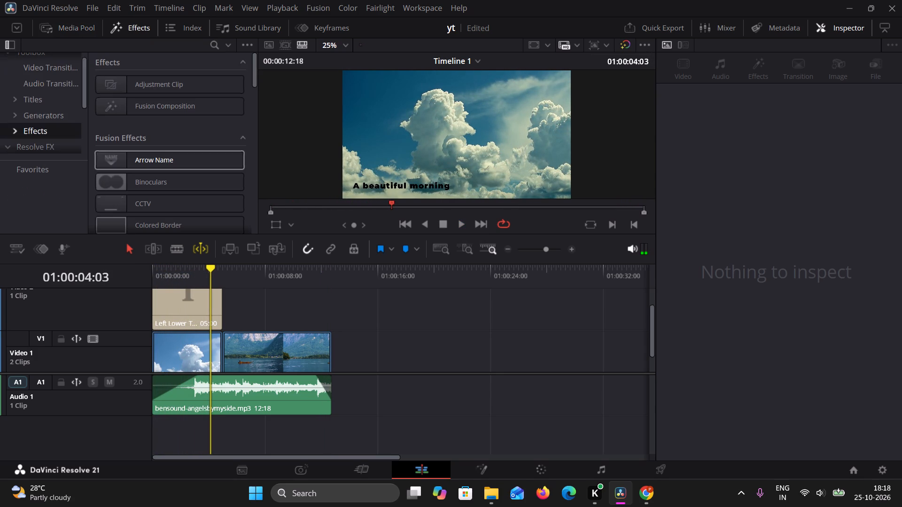
{"action": "scroll", "coordinate": [114, 207], "scroll_direction": "down", "scroll_amount": 4}
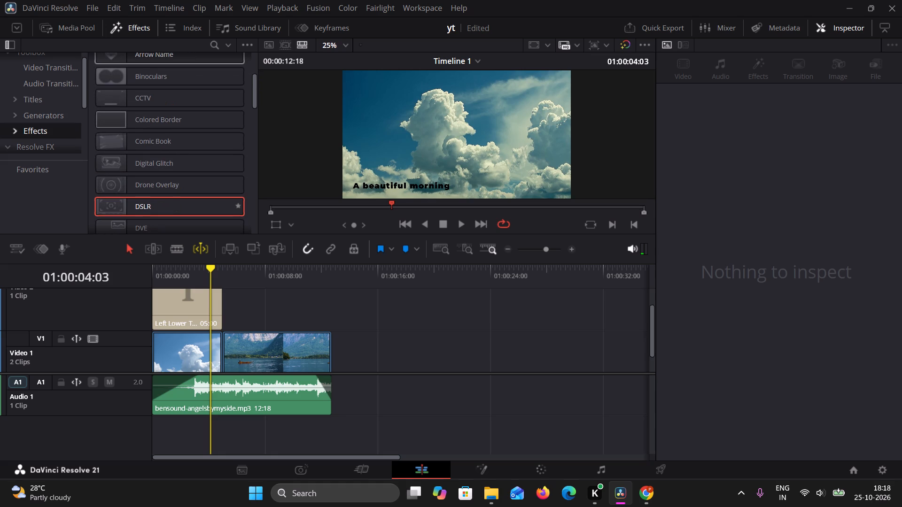
{"action": "left_click", "coordinate": [114, 207]}
{"action": "left_click_drag", "start_coordinate": [125, 202], "coordinate": [193, 315]}
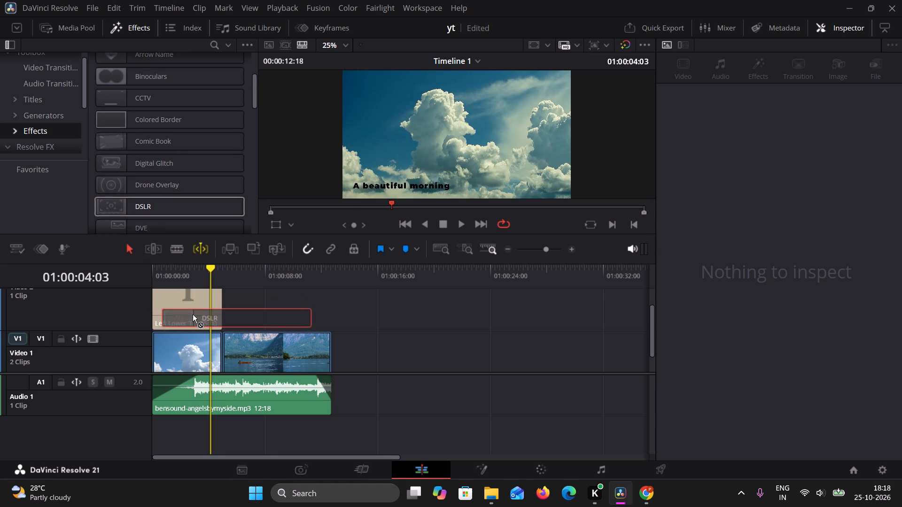
{"action": "left_click_drag", "start_coordinate": [193, 315], "coordinate": [198, 348]}
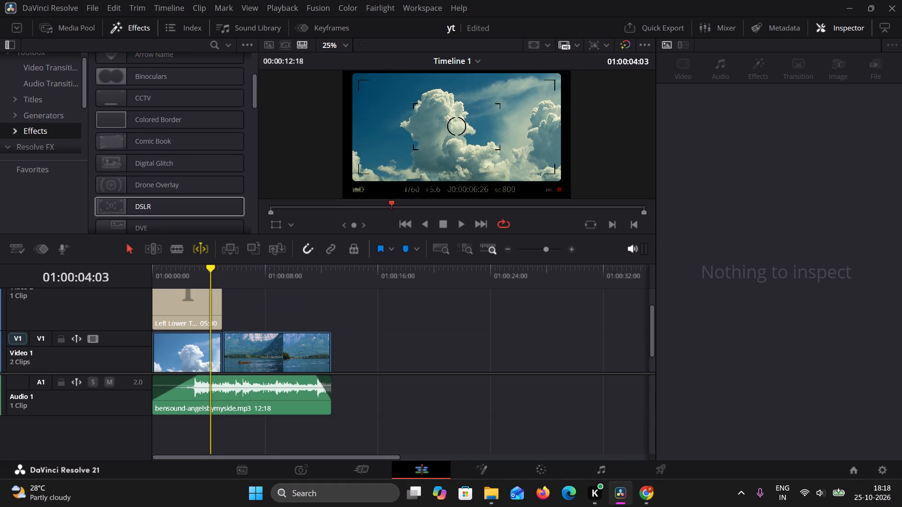
{"action": "left_click", "coordinate": [466, 223]}
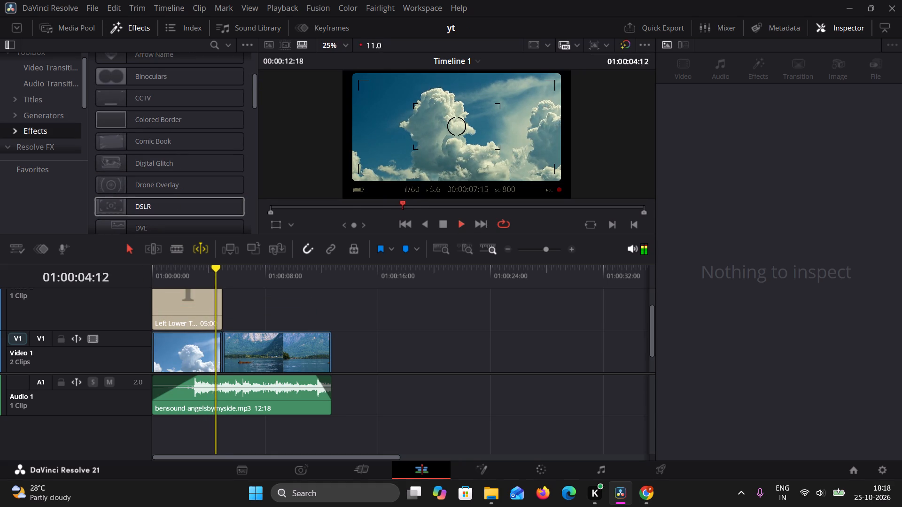
{"action": "left_click", "coordinate": [465, 223]}
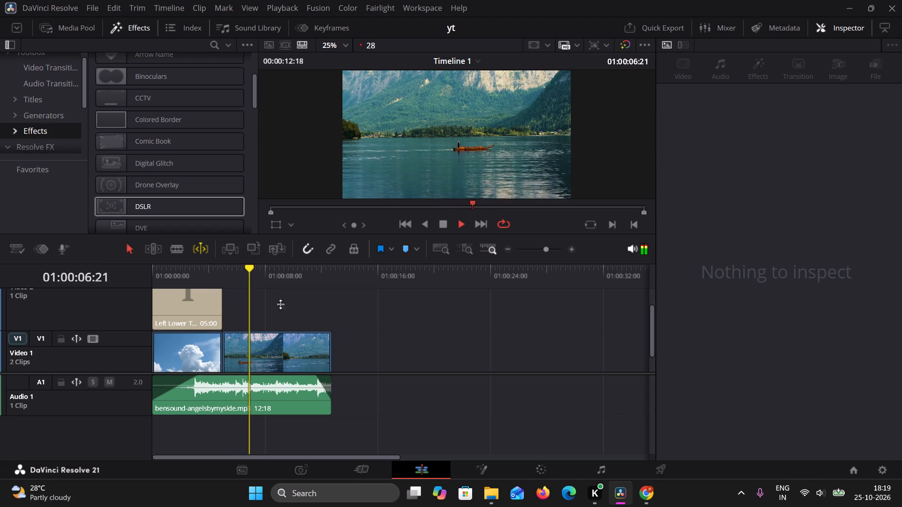
{"action": "left_click", "coordinate": [445, 224]}
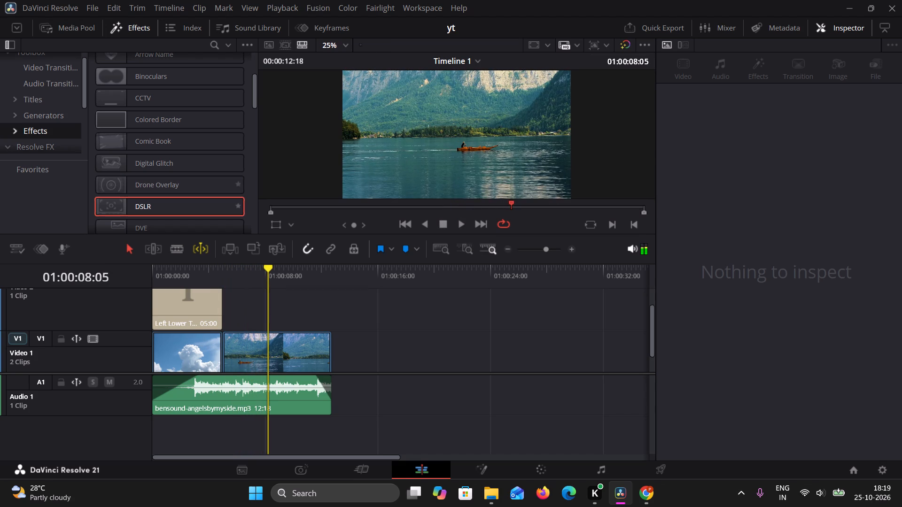
Apply the DSLR effect to the lake clip on Video 1 and return the playhead to the timeline start.
{"action": "left_click_drag", "start_coordinate": [159, 204], "coordinate": [291, 346]}
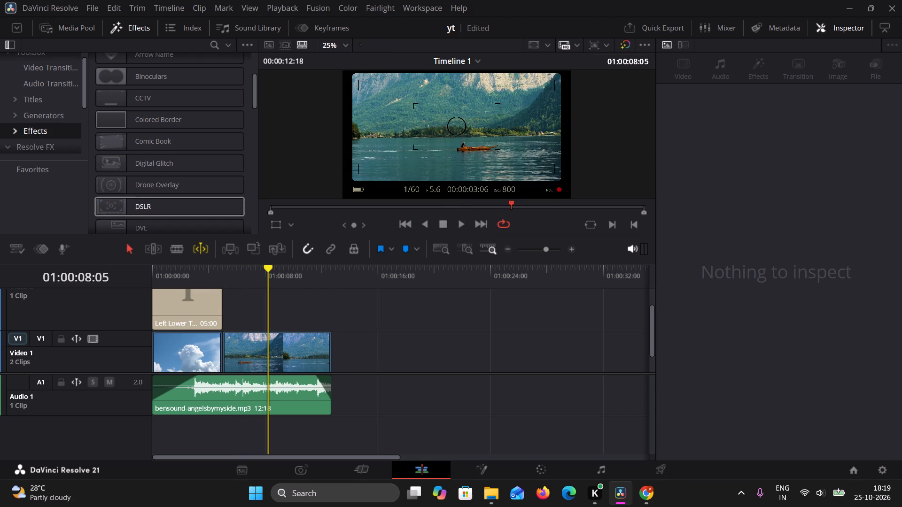
{"action": "left_click_drag", "start_coordinate": [509, 205], "coordinate": [257, 210]}
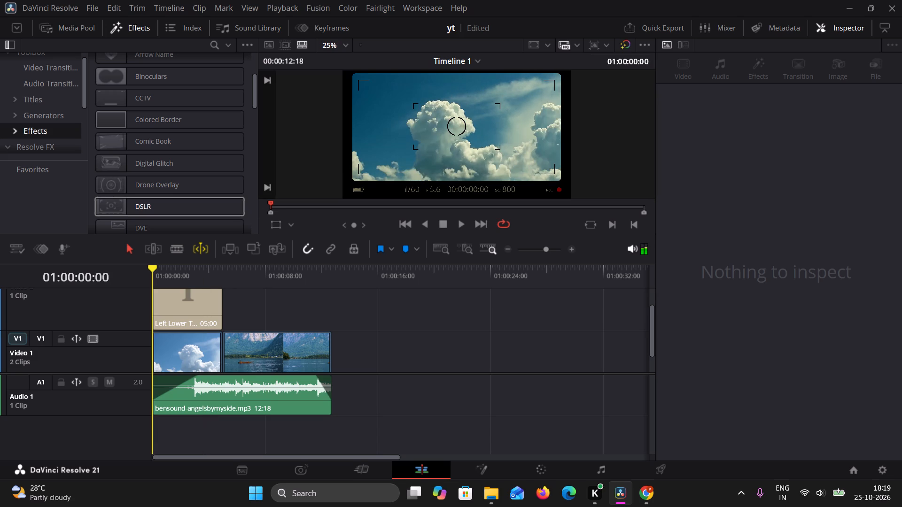
Delete the "A beautiful morning" Left Lower Third title clip from Video 2.
{"action": "left_click", "coordinate": [184, 317]}
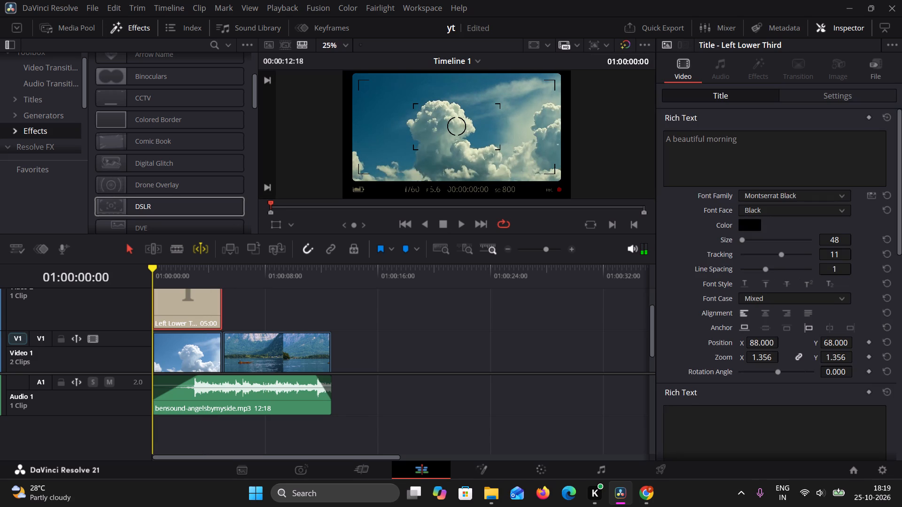
{"action": "double_click", "coordinate": [200, 313]}
{"action": "left_click_drag", "start_coordinate": [200, 313], "coordinate": [253, 308]}
{"action": "left_click_drag", "start_coordinate": [252, 308], "coordinate": [270, 308]}
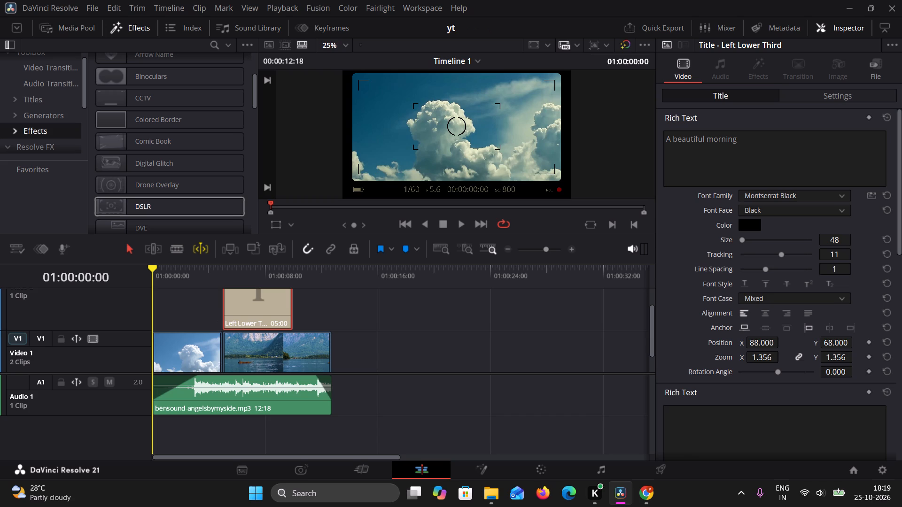
{"action": "left_click", "coordinate": [250, 305]}
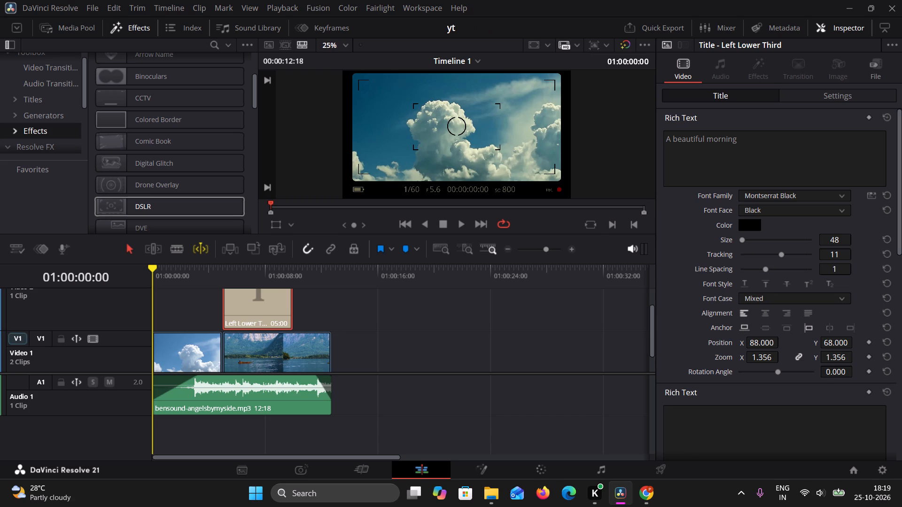
{"action": "triple_click", "coordinate": [258, 302]}
{"action": "left_click_drag", "start_coordinate": [258, 302], "coordinate": [382, 319]}
{"action": "left_click", "coordinate": [381, 313]}
{"action": "right_click", "coordinate": [381, 313]}
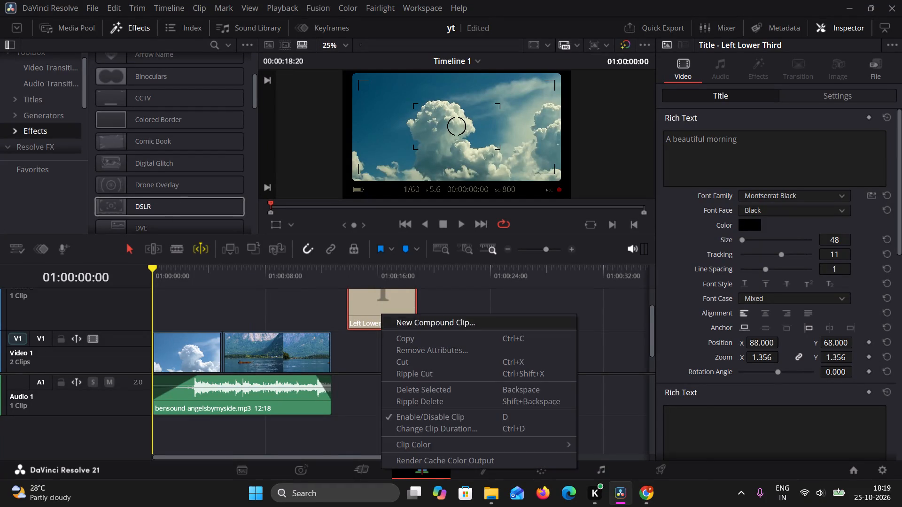
{"action": "left_click", "coordinate": [362, 311]}
{"action": "key", "text": "Delete"}
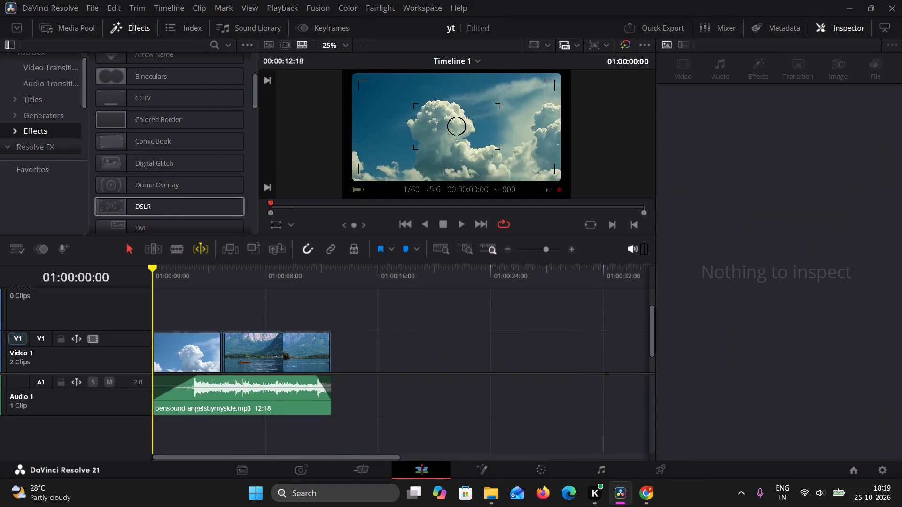
Add a basic Text title at the start of Video 2, above the cloud clip, reading "A Beautiful Morning".
{"action": "left_click", "coordinate": [58, 105]}
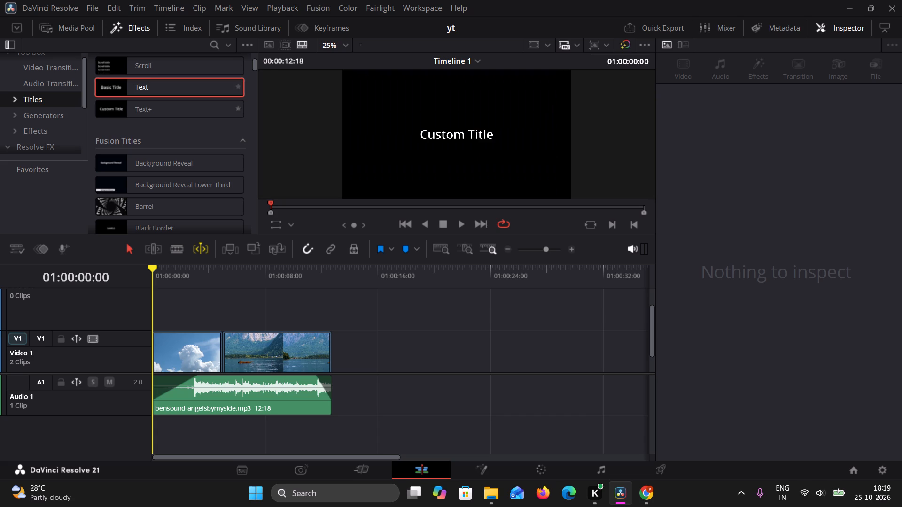
{"action": "left_click_drag", "start_coordinate": [152, 88], "coordinate": [189, 301]}
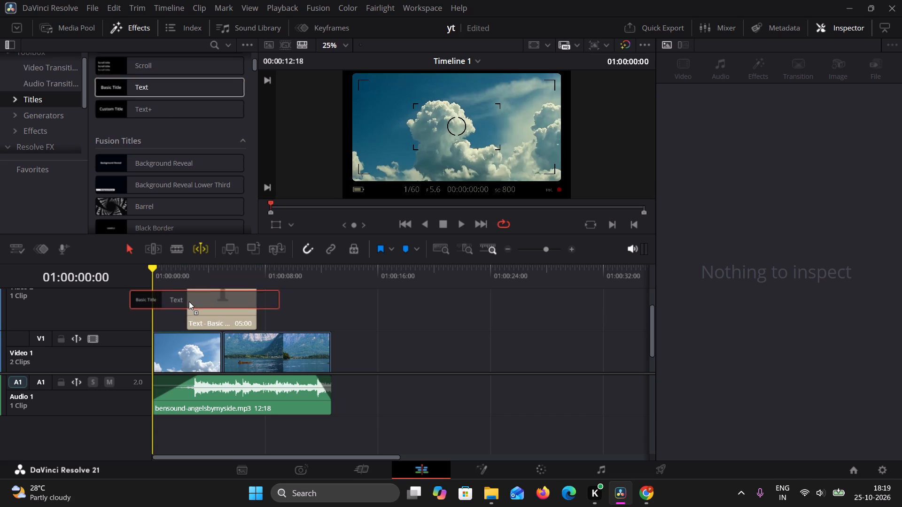
{"action": "left_click_drag", "start_coordinate": [189, 301], "coordinate": [150, 307]}
{"action": "double_click", "coordinate": [202, 298]}
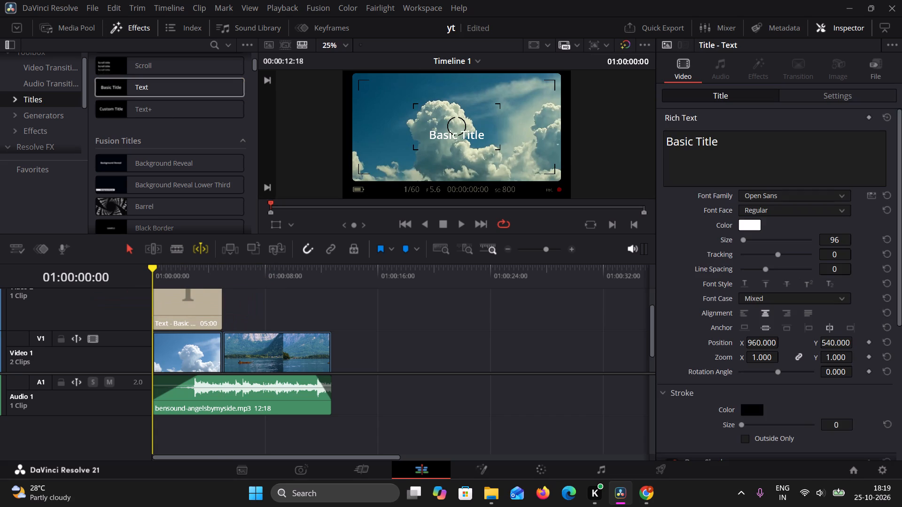
{"action": "left_click_drag", "start_coordinate": [730, 140], "coordinate": [665, 144]}
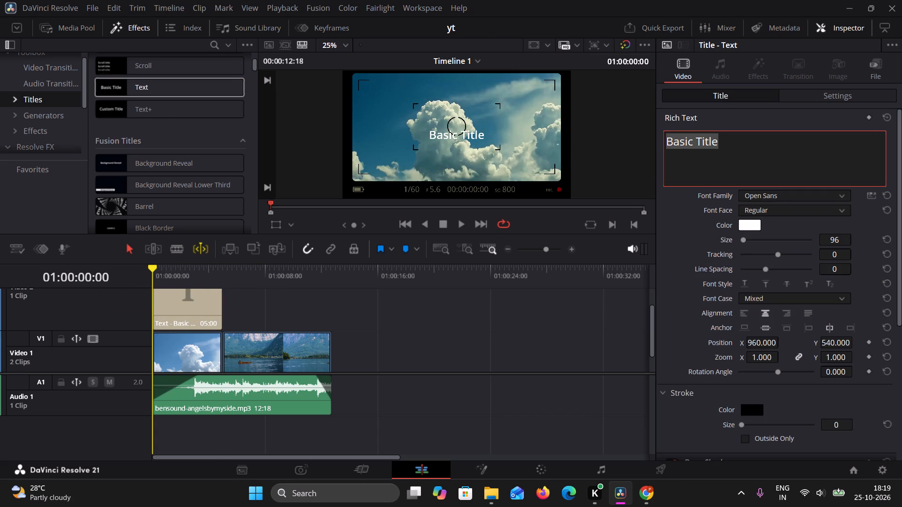
{"action": "key", "text": "space"}
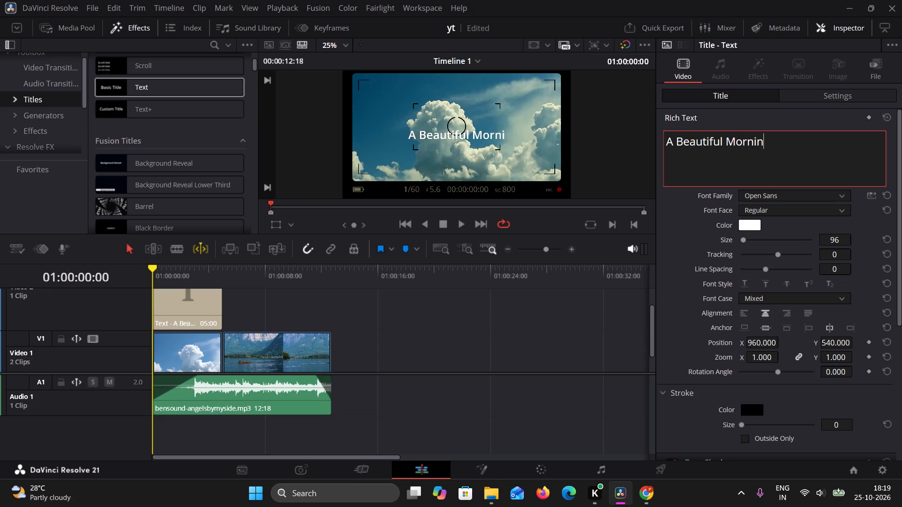
{"action": "left_click_drag", "start_coordinate": [534, 356], "coordinate": [526, 366]}
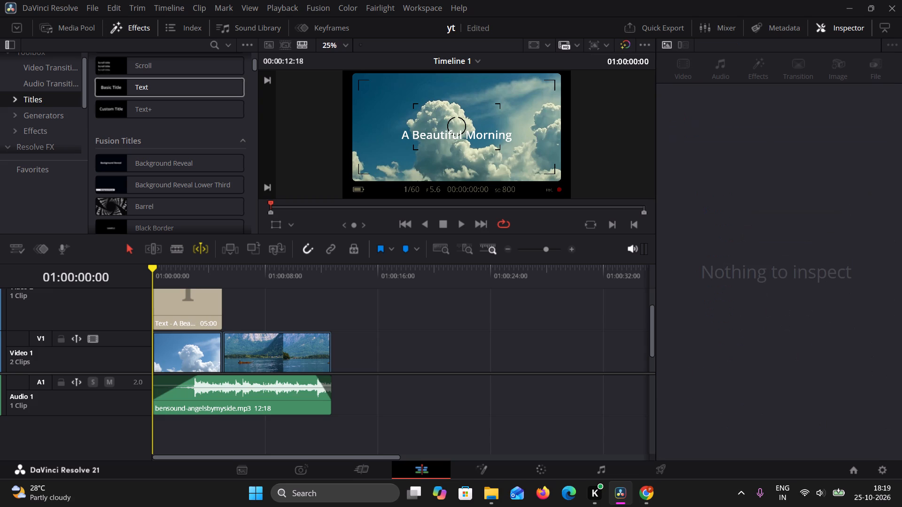
{"action": "left_click", "coordinate": [483, 126]}
Set the text colour of the "A Beautiful Morning" title to black (#000000).
{"action": "left_click", "coordinate": [189, 314]}
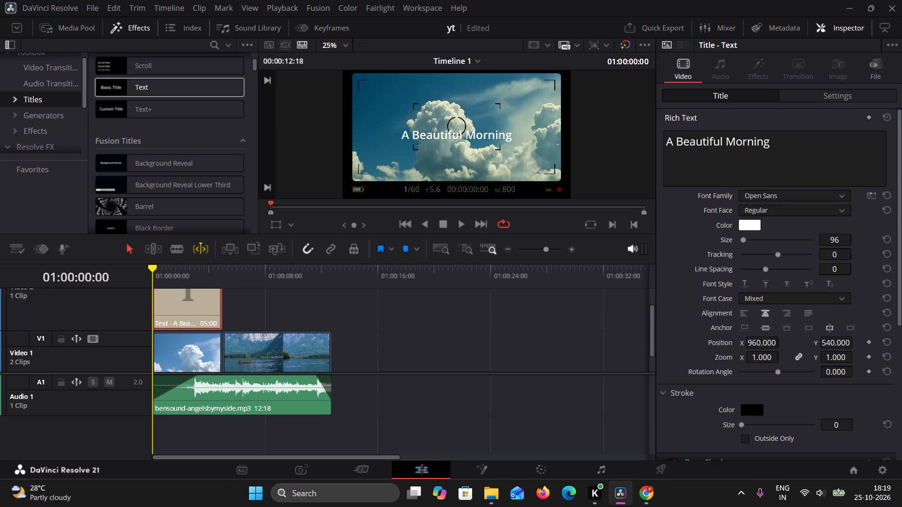
{"action": "left_click", "coordinate": [753, 227]}
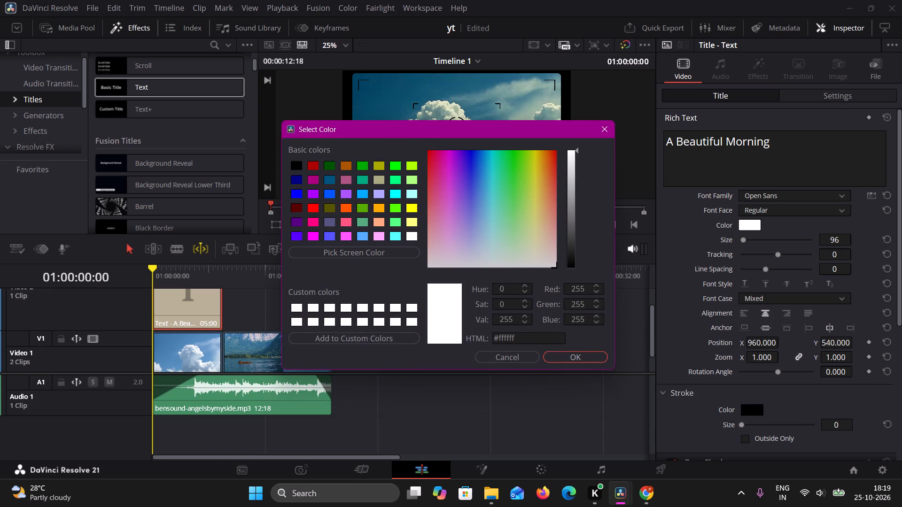
{"action": "left_click", "coordinate": [298, 163]}
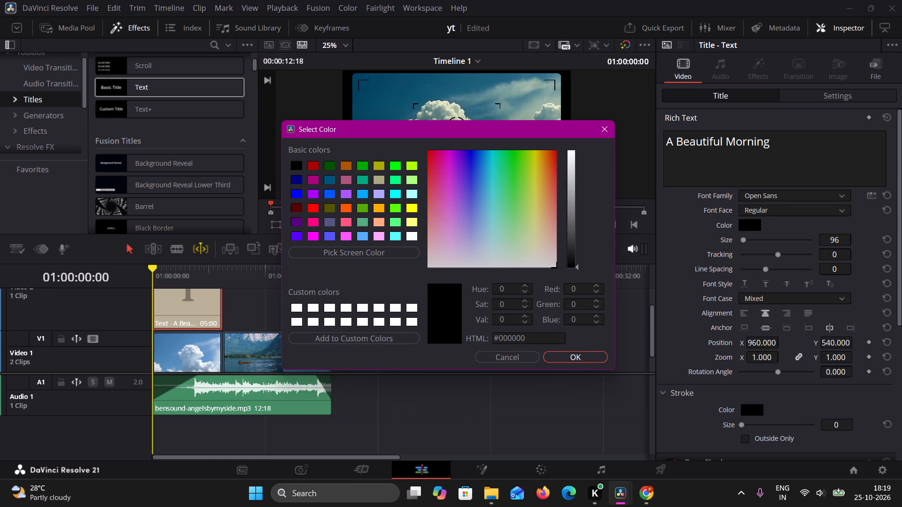
{"action": "left_click", "coordinate": [564, 352]}
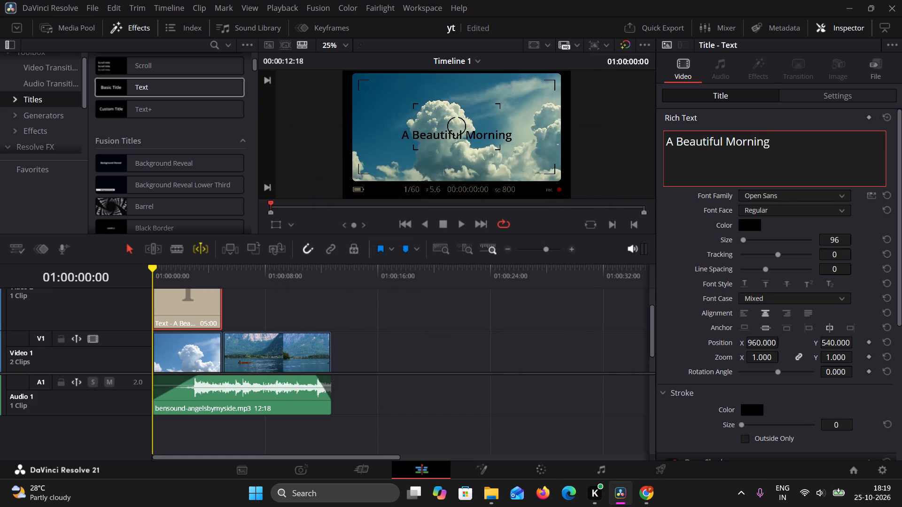
Browse the available fonts and set the title's font family to Segoe UI Semibold.
{"action": "left_click", "coordinate": [771, 192]}
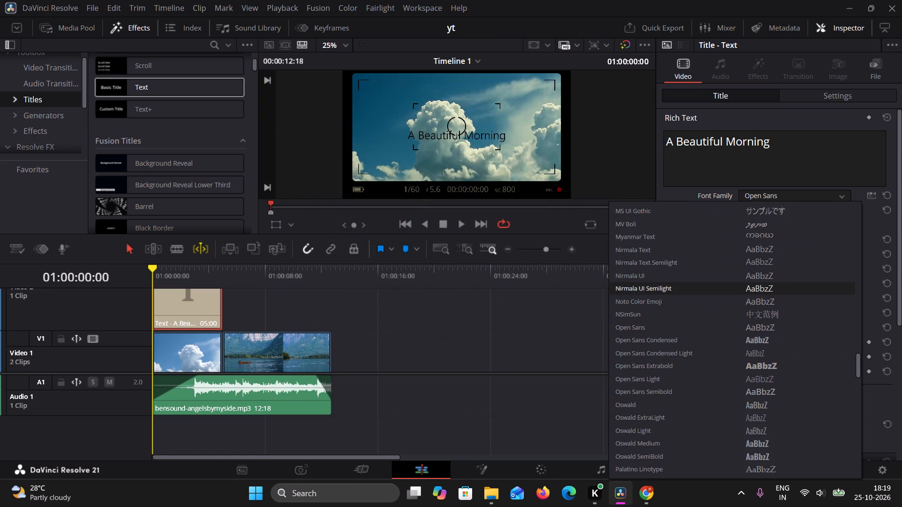
{"action": "scroll", "coordinate": [746, 283], "scroll_direction": "down", "scroll_amount": 2}
{"action": "scroll", "coordinate": [746, 283], "scroll_direction": "up", "scroll_amount": 1}
{"action": "scroll", "coordinate": [746, 283], "scroll_direction": "down", "scroll_amount": 1}
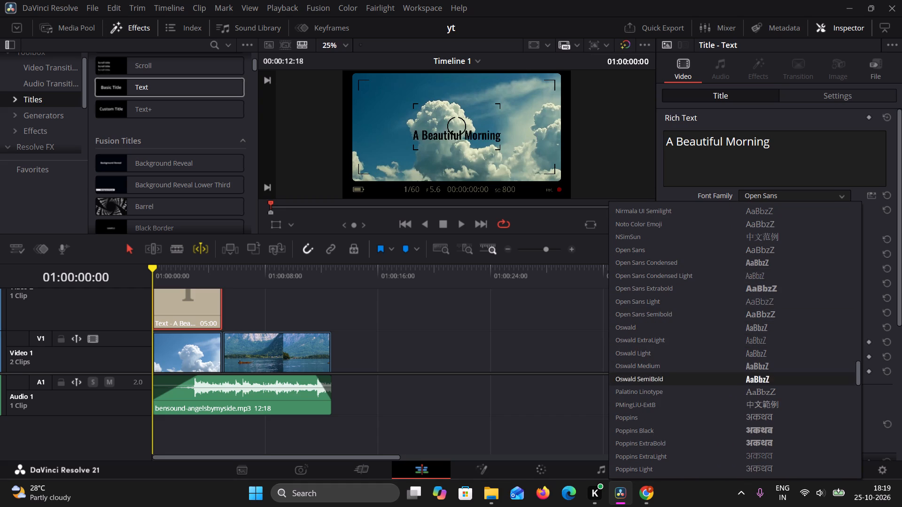
{"action": "scroll", "coordinate": [757, 399], "scroll_direction": "down", "scroll_amount": 3}
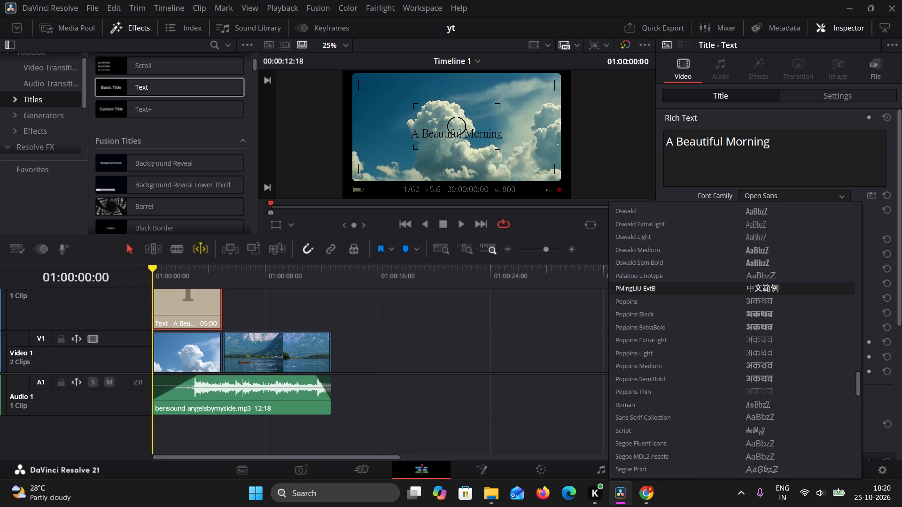
{"action": "scroll", "coordinate": [757, 399], "scroll_direction": "down", "scroll_amount": 2}
{"action": "scroll", "coordinate": [757, 399], "scroll_direction": "down", "scroll_amount": 20}
{"action": "scroll", "coordinate": [757, 399], "scroll_direction": "down", "scroll_amount": 2}
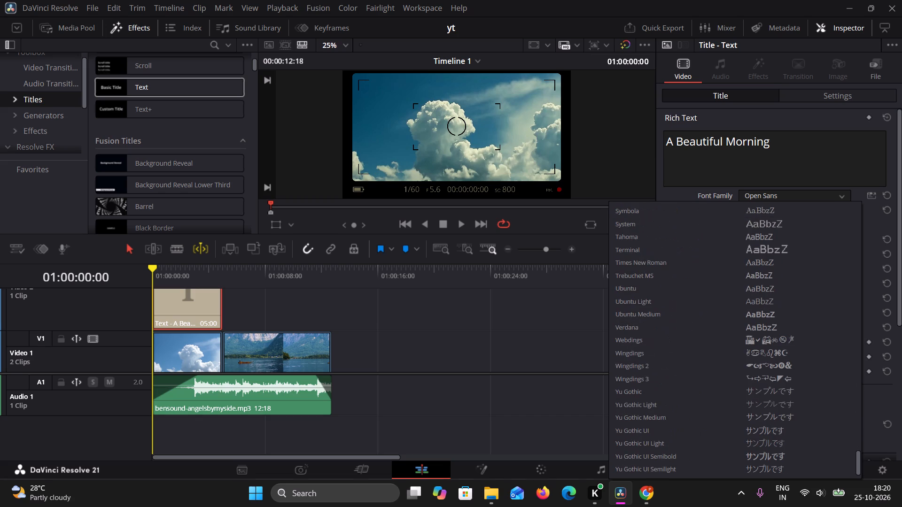
{"action": "scroll", "coordinate": [757, 399], "scroll_direction": "down", "scroll_amount": 2}
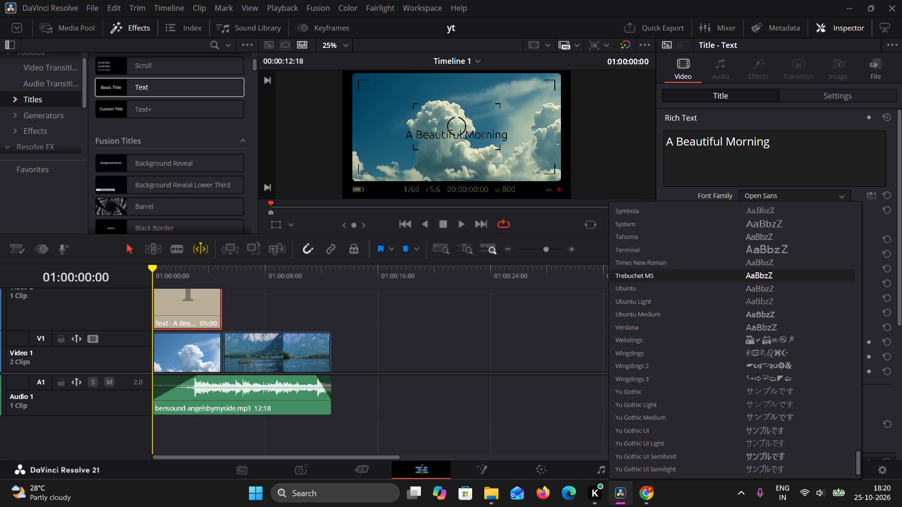
{"action": "scroll", "coordinate": [757, 277], "scroll_direction": "up", "scroll_amount": 2}
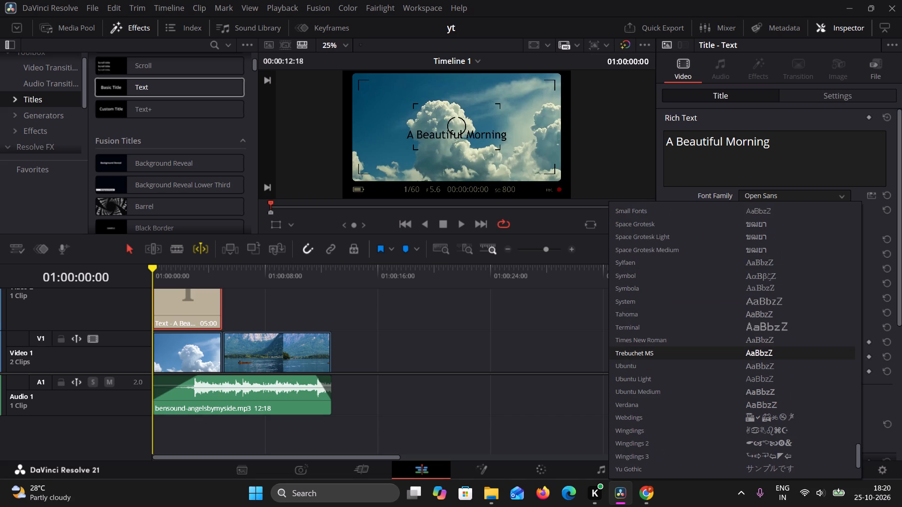
{"action": "scroll", "coordinate": [760, 256], "scroll_direction": "up", "scroll_amount": 7}
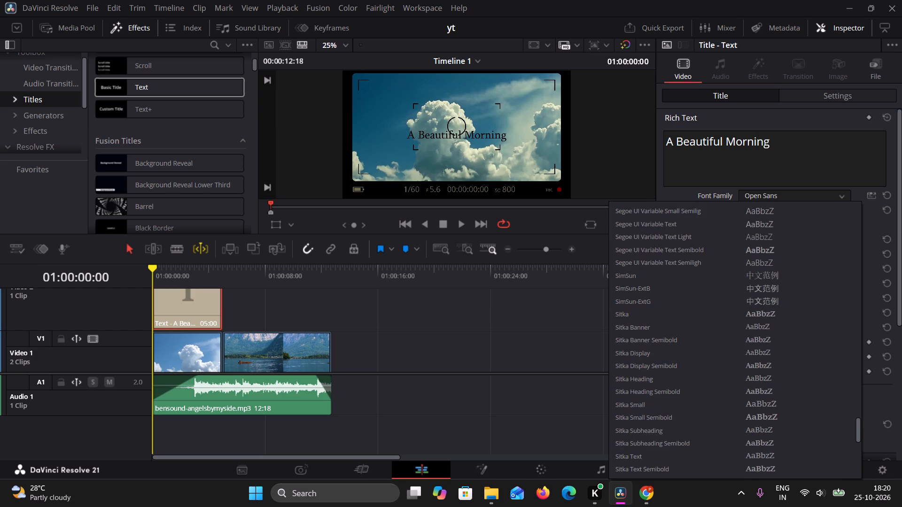
{"action": "scroll", "coordinate": [760, 256], "scroll_direction": "up", "scroll_amount": 2}
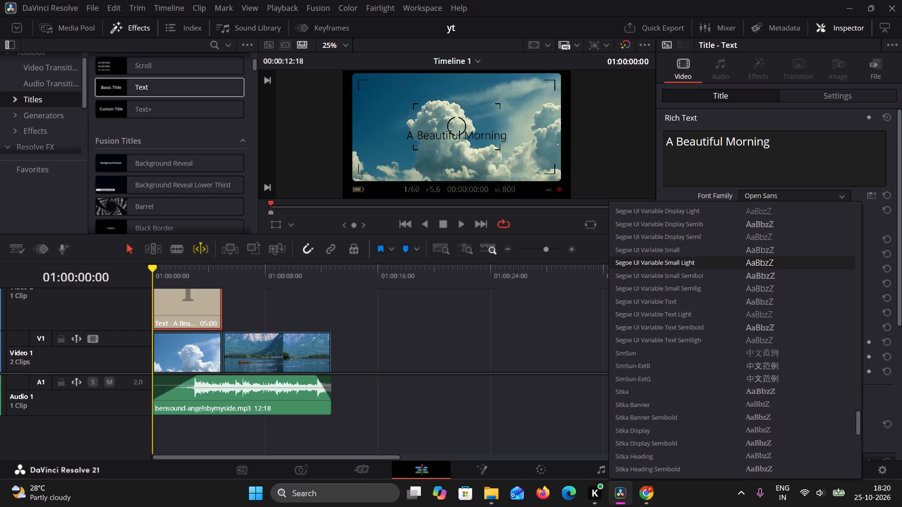
{"action": "scroll", "coordinate": [758, 260], "scroll_direction": "up", "scroll_amount": 3}
{"action": "left_click", "coordinate": [760, 265]}
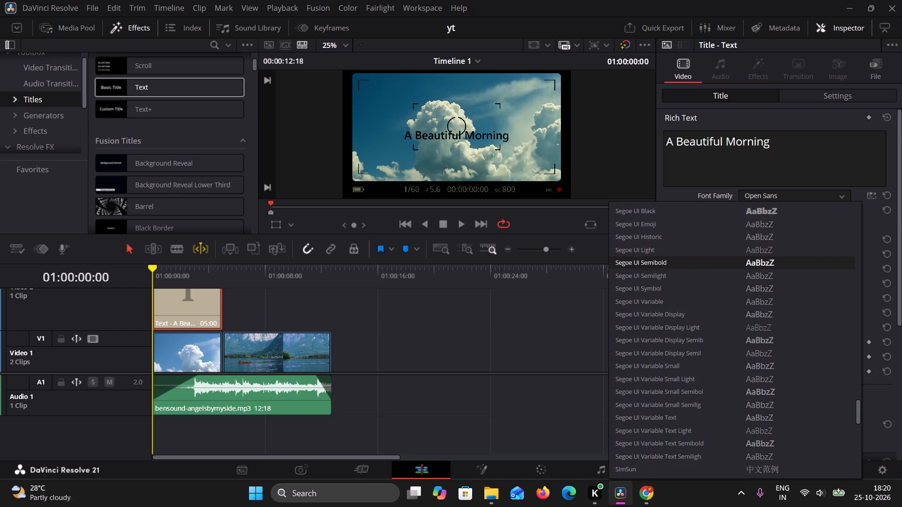
Set the title's font family to Segoe UI Black and play the opening of the timeline to check it.
{"action": "left_click", "coordinate": [787, 191]}
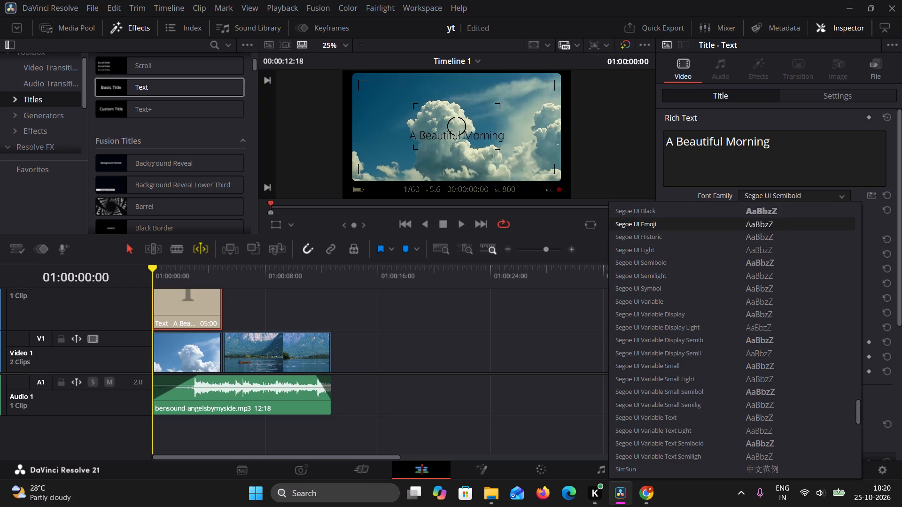
{"action": "left_click", "coordinate": [776, 209]}
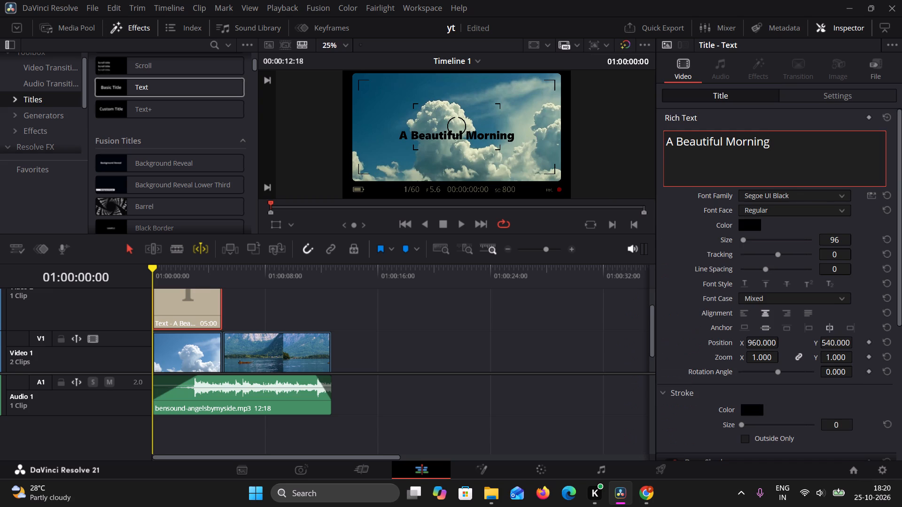
{"action": "left_click", "coordinate": [399, 325]}
{"action": "left_click", "coordinate": [461, 223]}
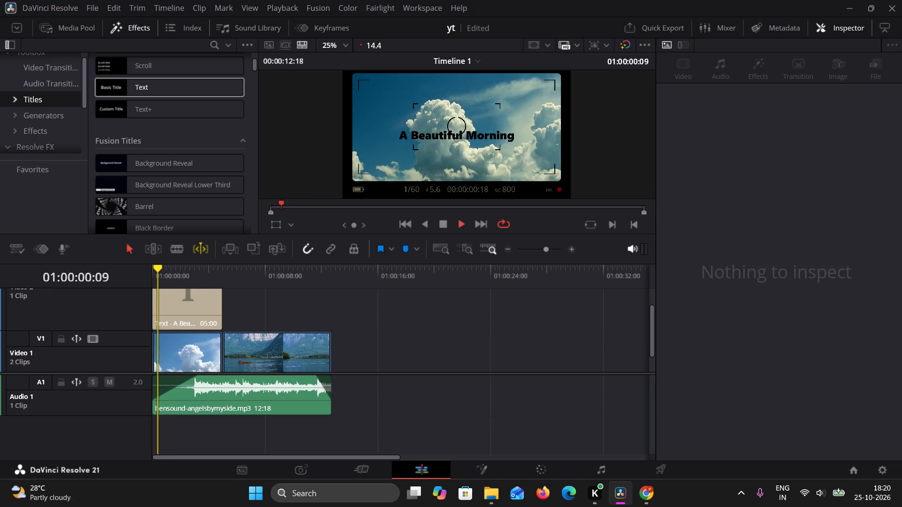
{"action": "left_click", "coordinate": [448, 221]}
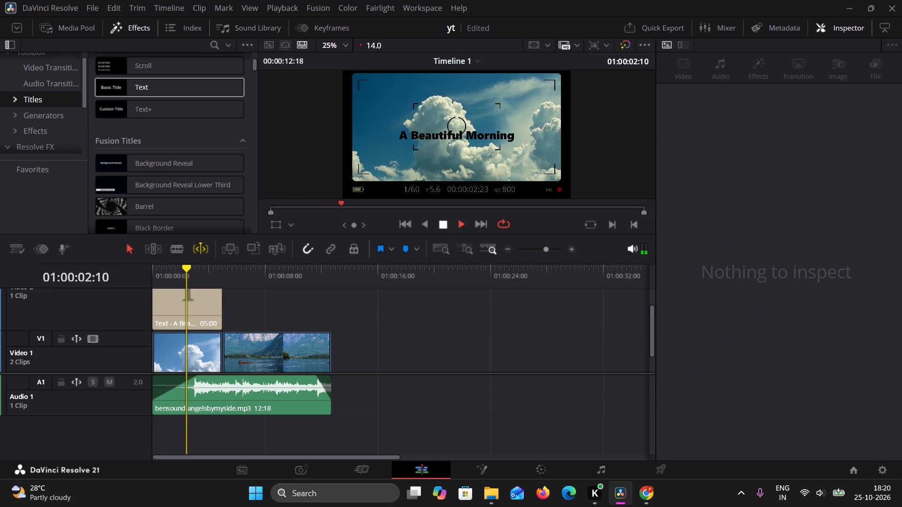
{"action": "left_click", "coordinate": [447, 137]}
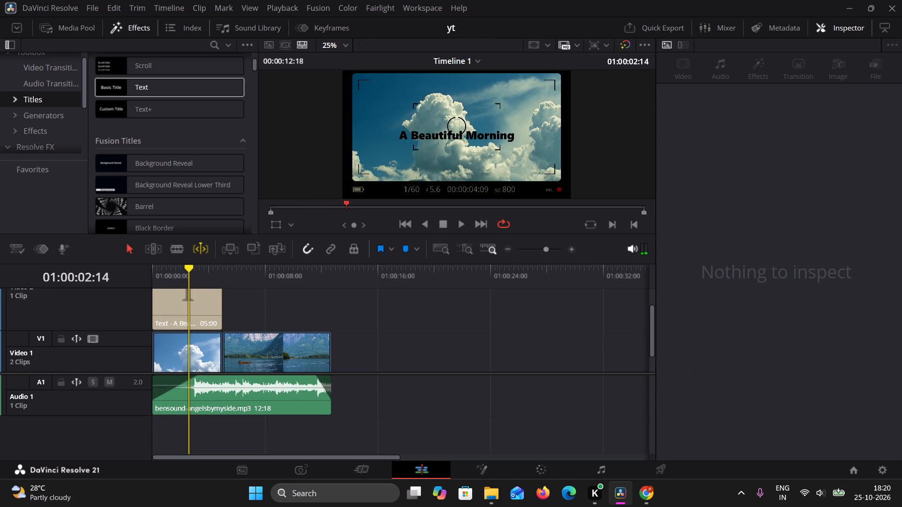
Try sizes 201 and 50 on the "A Beautiful Morning" title text, and settle on size 100.
{"action": "left_click", "coordinate": [174, 303]}
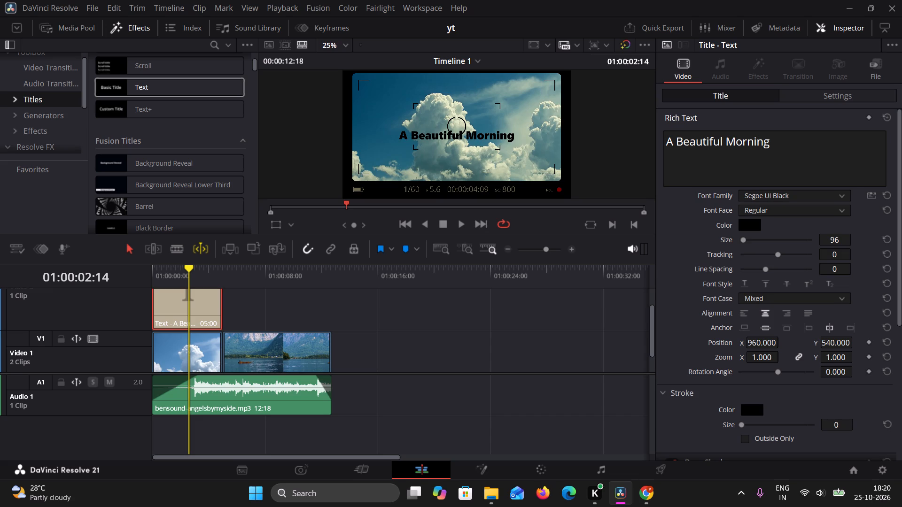
{"action": "left_click", "coordinate": [744, 241]}
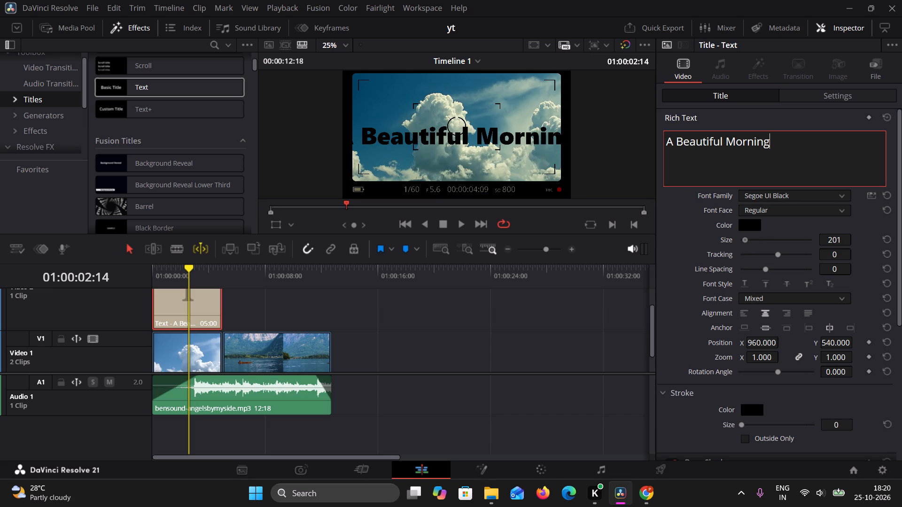
{"action": "left_click", "coordinate": [830, 242]}
{"action": "left_click_drag", "start_coordinate": [831, 242], "coordinate": [819, 242]}
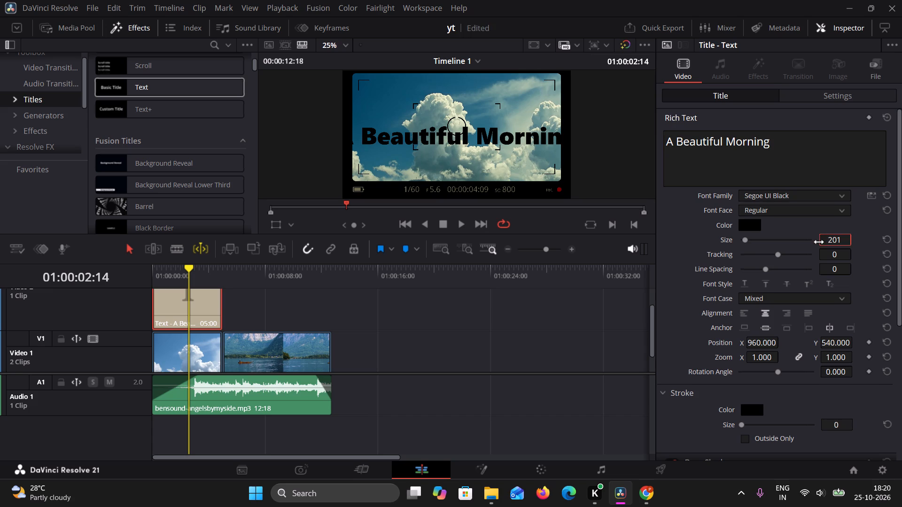
{"action": "left_click_drag", "start_coordinate": [819, 242], "coordinate": [867, 236]}
{"action": "triple_click", "coordinate": [838, 239]}
{"action": "type", "text": "50"}
{"action": "key", "text": "Return"}
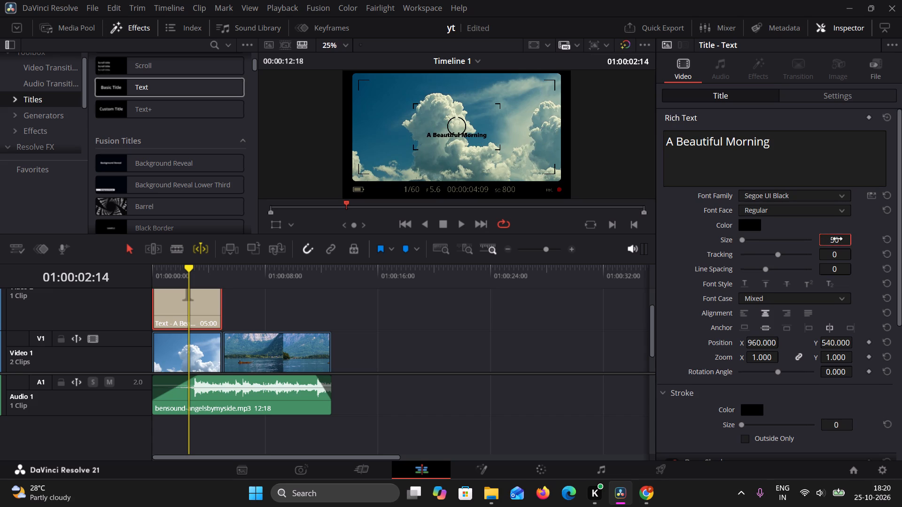
{"action": "triple_click", "coordinate": [838, 239]}
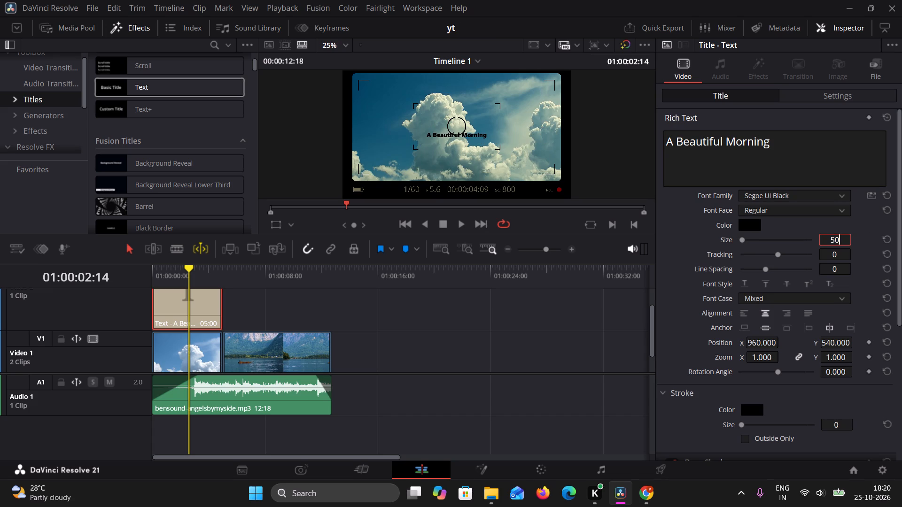
{"action": "double_click", "coordinate": [838, 239]}
{"action": "type", "text": "100"}
{"action": "key", "text": "Return"}
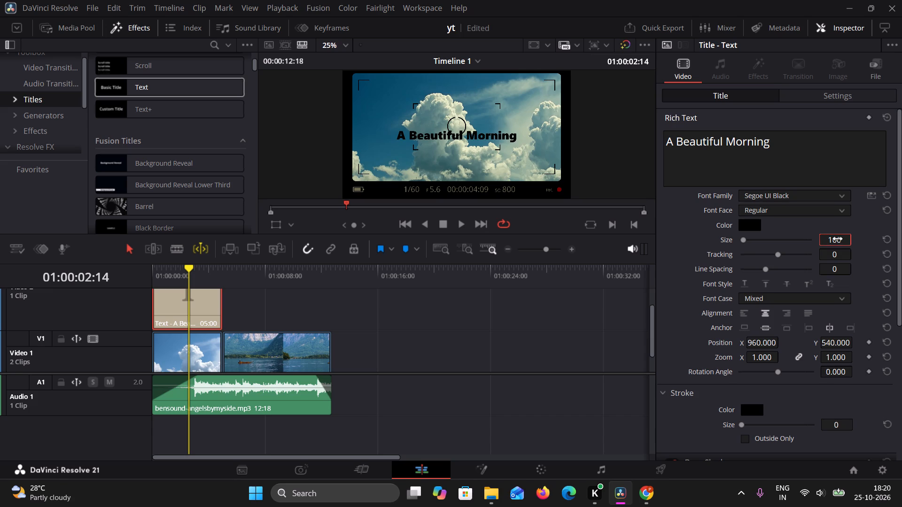
{"action": "left_click", "coordinate": [682, 344]}
Try All Caps as the title's font case, and settle on All Lowercase.
{"action": "left_click", "coordinate": [783, 301]}
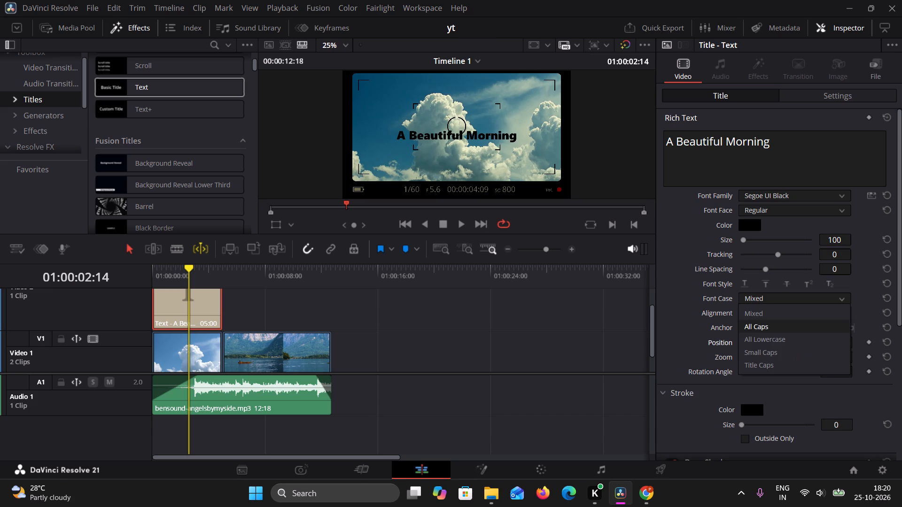
{"action": "left_click", "coordinate": [781, 327]}
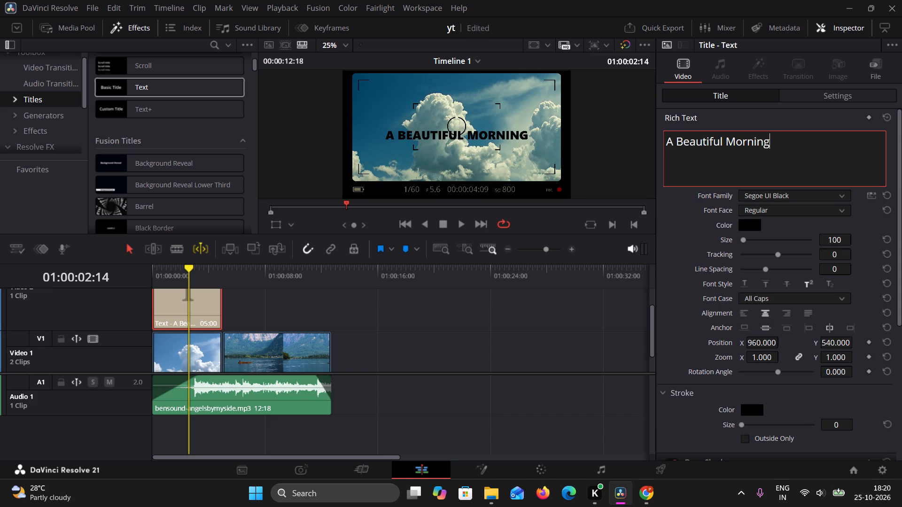
{"action": "left_click", "coordinate": [799, 292]}
{"action": "left_click", "coordinate": [799, 296]}
{"action": "left_click", "coordinate": [787, 338]}
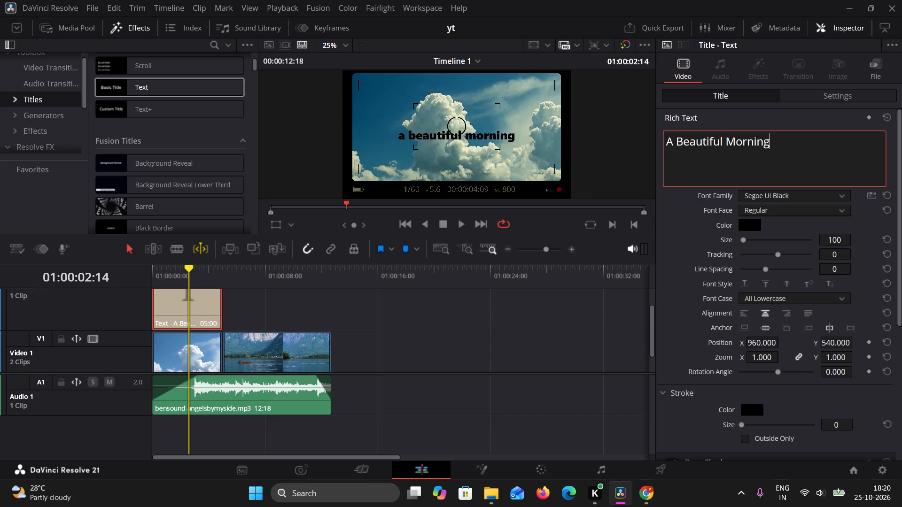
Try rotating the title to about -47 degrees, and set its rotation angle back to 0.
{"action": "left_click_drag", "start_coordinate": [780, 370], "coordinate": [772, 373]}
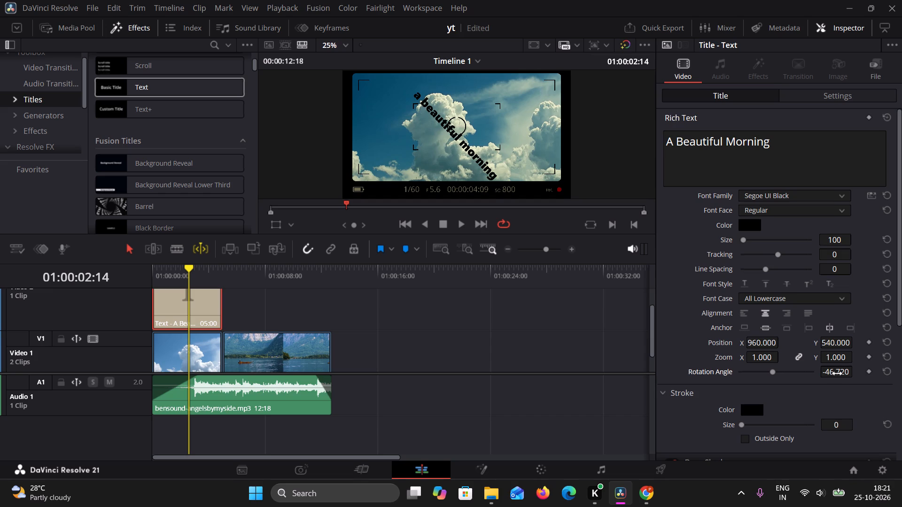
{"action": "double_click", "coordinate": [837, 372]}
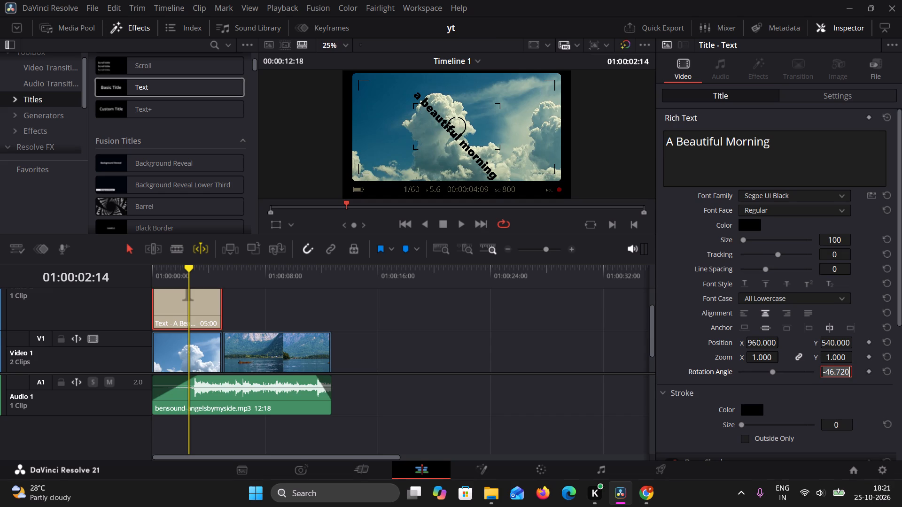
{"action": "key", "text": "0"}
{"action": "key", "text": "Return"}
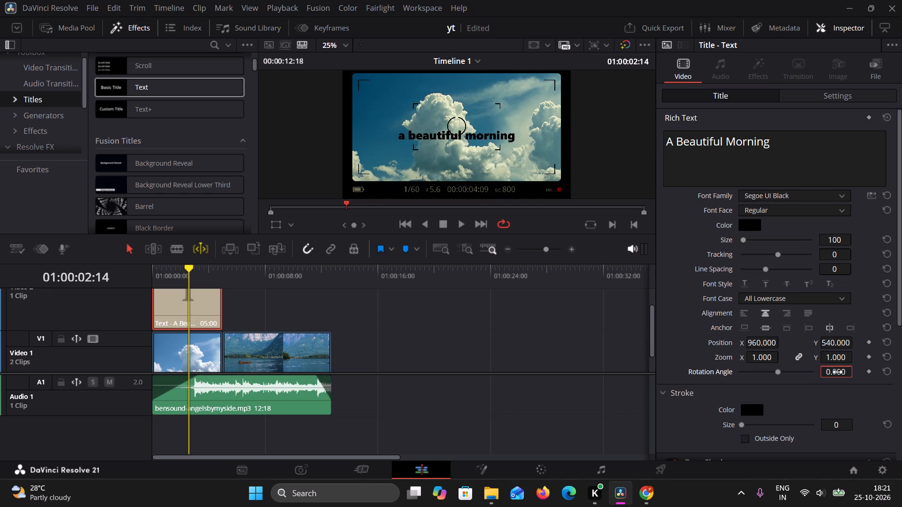
Set the title's drop shadow blur to 42 and its opacity to 28.
{"action": "scroll", "coordinate": [838, 372], "scroll_direction": "down", "scroll_amount": 1}
{"action": "scroll", "coordinate": [799, 381], "scroll_direction": "down", "scroll_amount": 2}
{"action": "left_click_drag", "start_coordinate": [755, 407], "coordinate": [771, 404]}
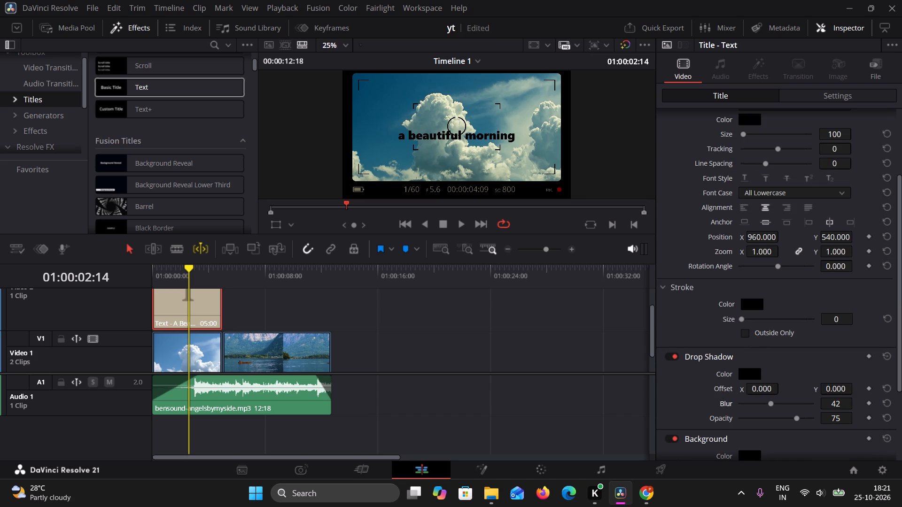
{"action": "left_click", "coordinate": [761, 417]}
Set the title's stroke colour to red and play the timeline into the lake clip to review it.
{"action": "scroll", "coordinate": [785, 422], "scroll_direction": "down", "scroll_amount": 4}
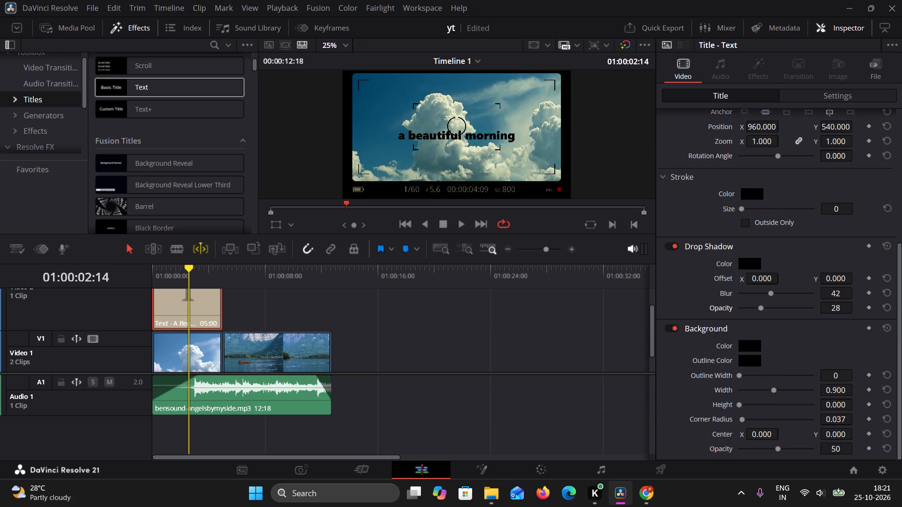
{"action": "left_click", "coordinate": [753, 194]}
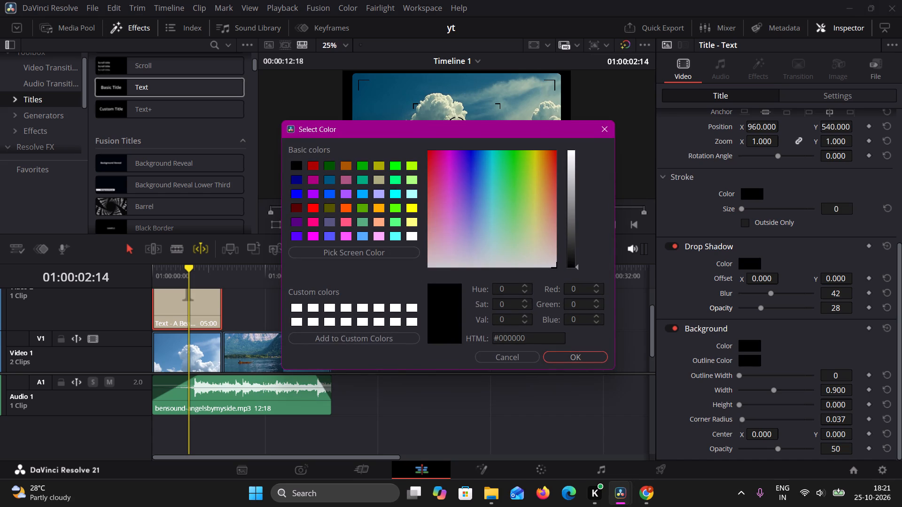
{"action": "left_click", "coordinate": [311, 207]}
{"action": "left_click", "coordinate": [559, 355]}
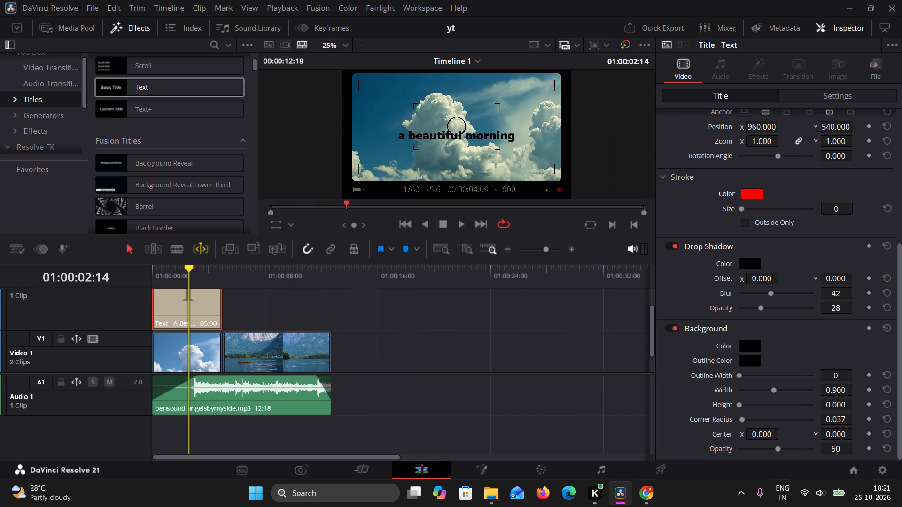
{"action": "left_click", "coordinate": [556, 361]}
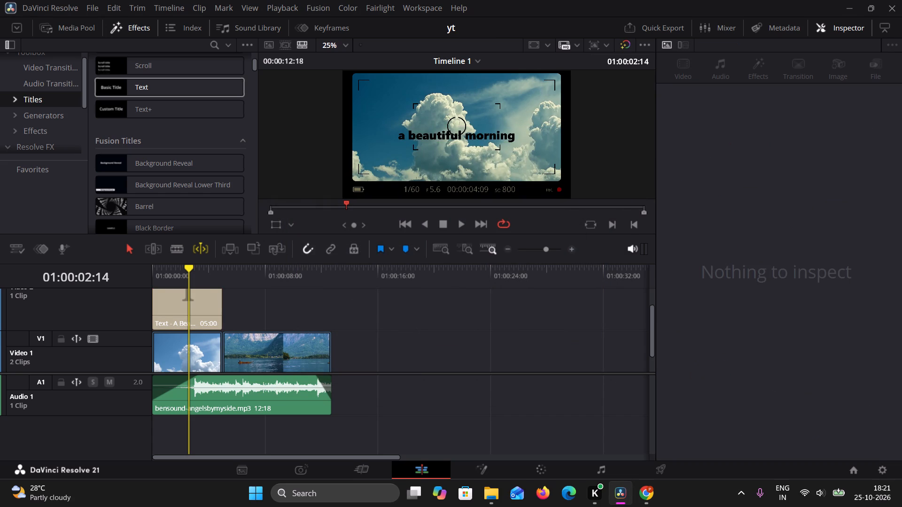
{"action": "left_click", "coordinate": [460, 221]}
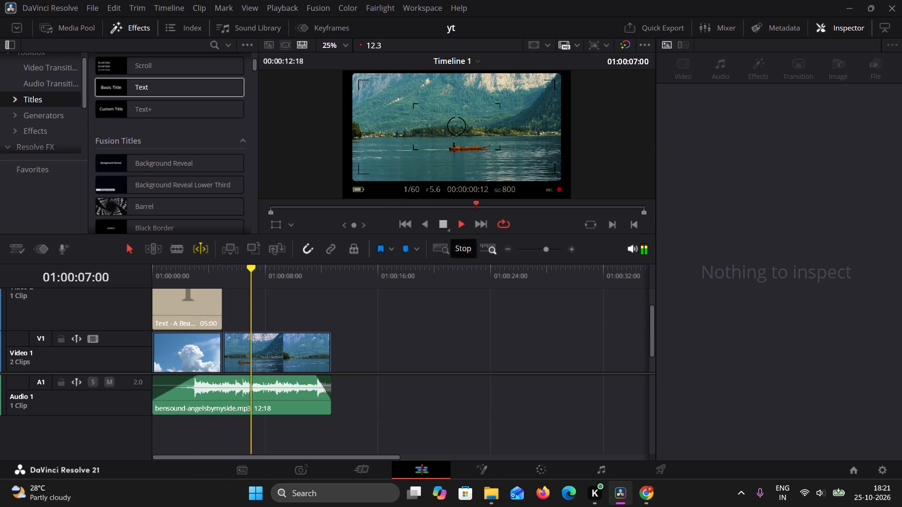
{"action": "left_click", "coordinate": [447, 224]}
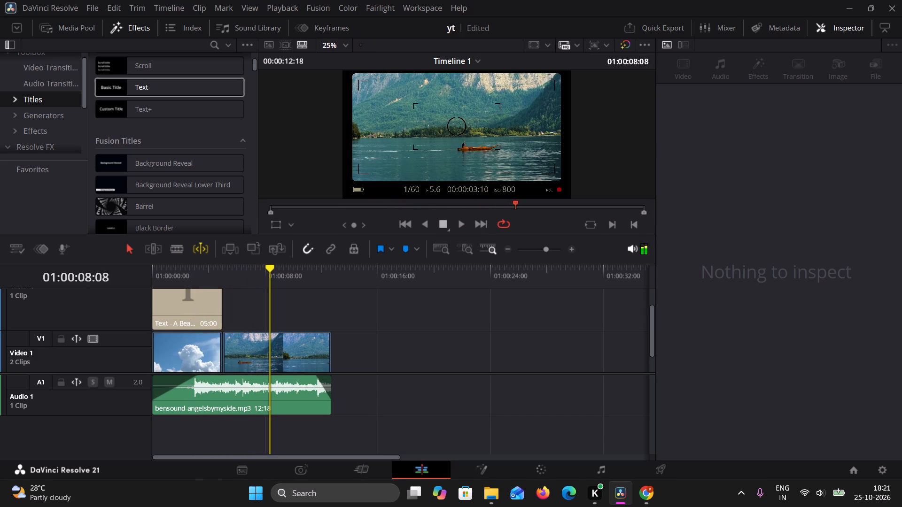
Browse the transitions, effects and Resolve FX libraries, previewing Digital Glitch and Box Blur on the lake clip.
{"action": "scroll", "coordinate": [153, 188], "scroll_direction": "up", "scroll_amount": 3}
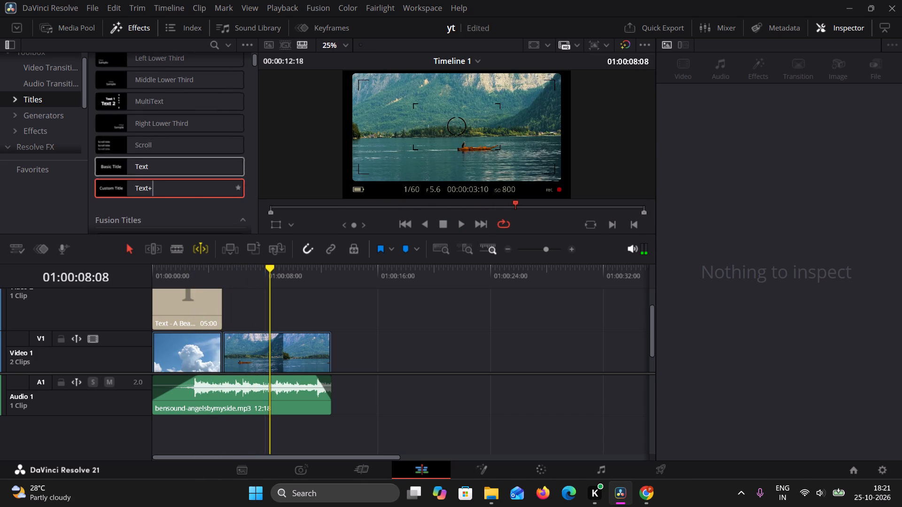
{"action": "scroll", "coordinate": [141, 95], "scroll_direction": "up", "scroll_amount": 3}
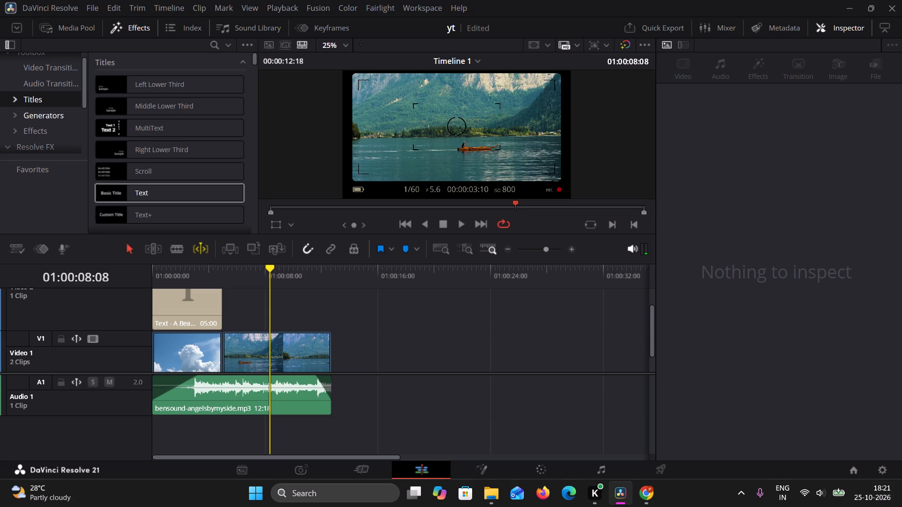
{"action": "left_click", "coordinate": [29, 71]}
{"action": "left_click", "coordinate": [43, 142]}
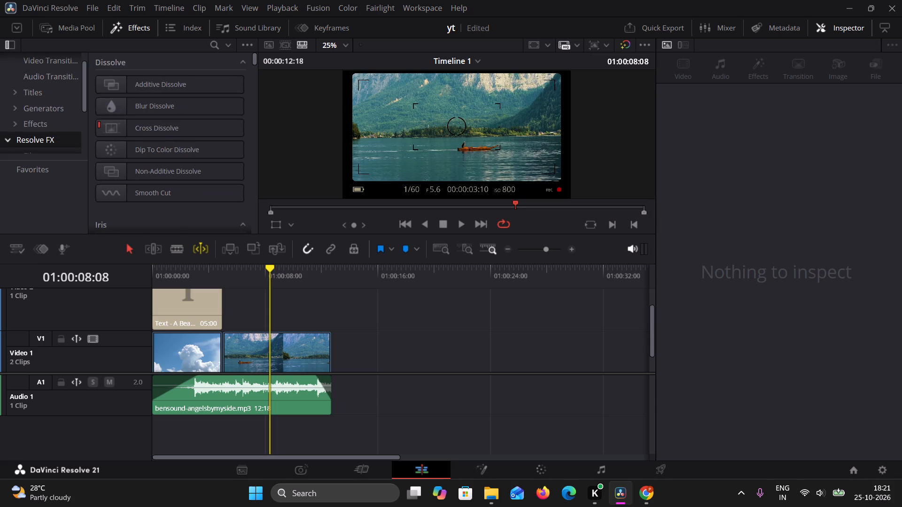
{"action": "left_click", "coordinate": [30, 121]}
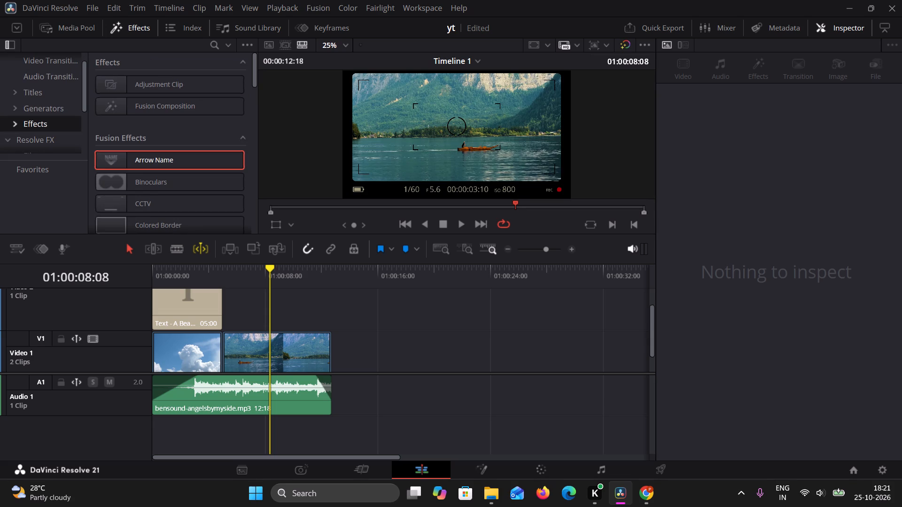
{"action": "scroll", "coordinate": [120, 163], "scroll_direction": "down", "scroll_amount": 3}
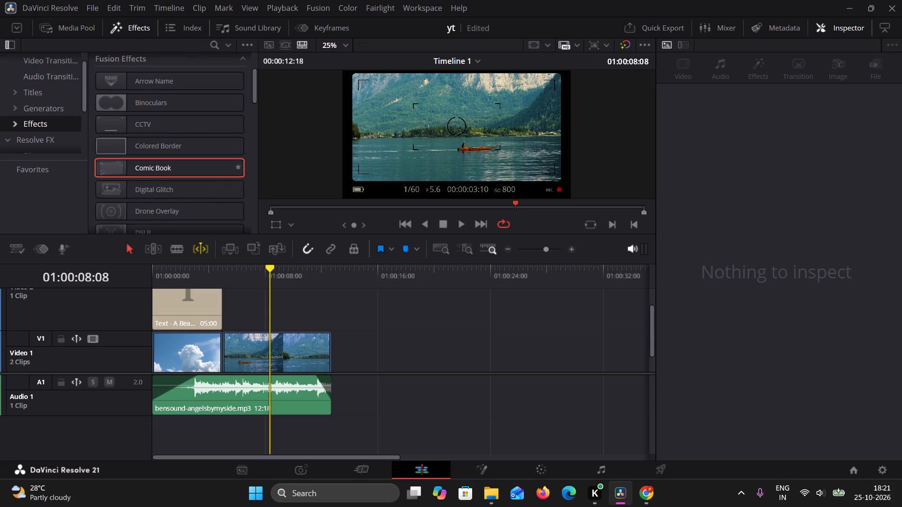
{"action": "left_click", "coordinate": [112, 193]}
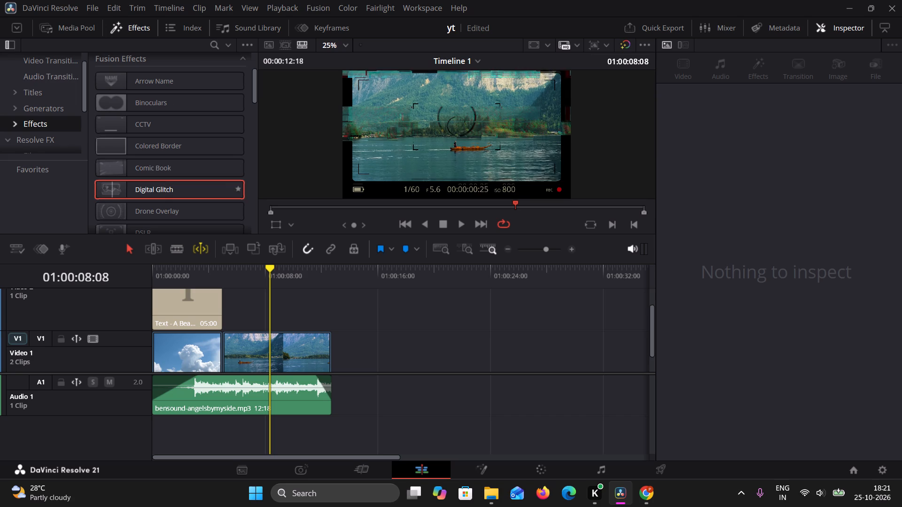
{"action": "left_click", "coordinate": [112, 193]}
{"action": "left_click", "coordinate": [53, 143]}
{"action": "scroll", "coordinate": [73, 127], "scroll_direction": "down", "scroll_amount": 3}
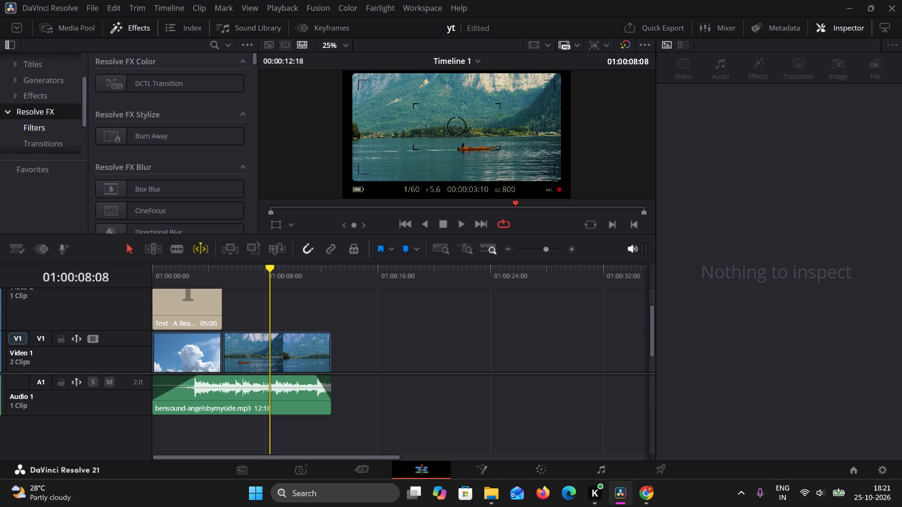
{"action": "left_click", "coordinate": [171, 177]}
{"action": "left_click", "coordinate": [170, 187]}
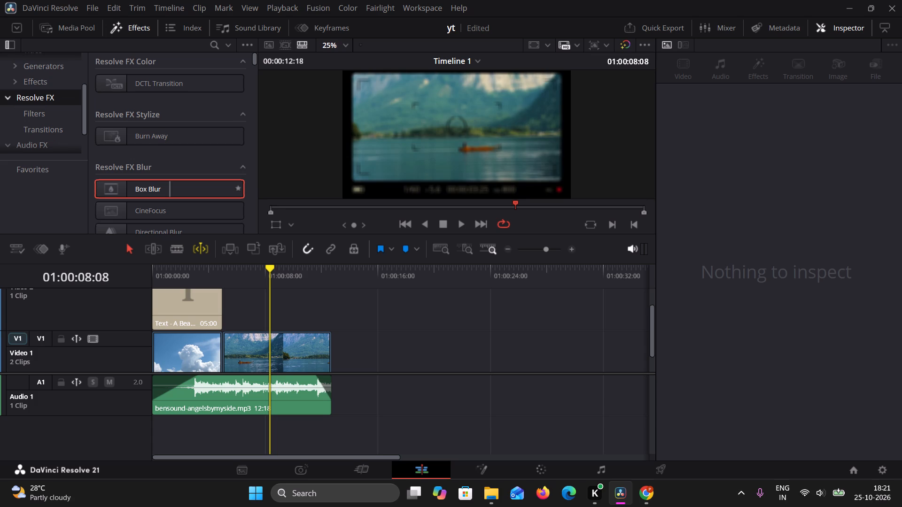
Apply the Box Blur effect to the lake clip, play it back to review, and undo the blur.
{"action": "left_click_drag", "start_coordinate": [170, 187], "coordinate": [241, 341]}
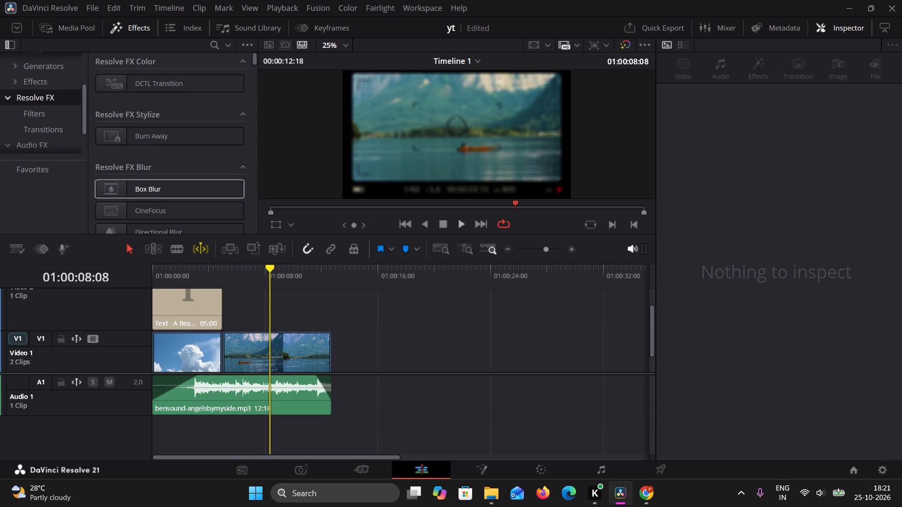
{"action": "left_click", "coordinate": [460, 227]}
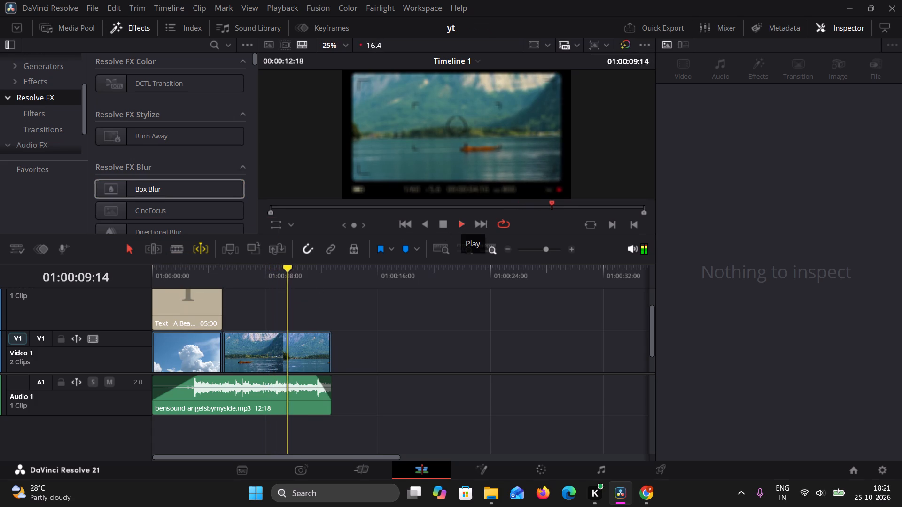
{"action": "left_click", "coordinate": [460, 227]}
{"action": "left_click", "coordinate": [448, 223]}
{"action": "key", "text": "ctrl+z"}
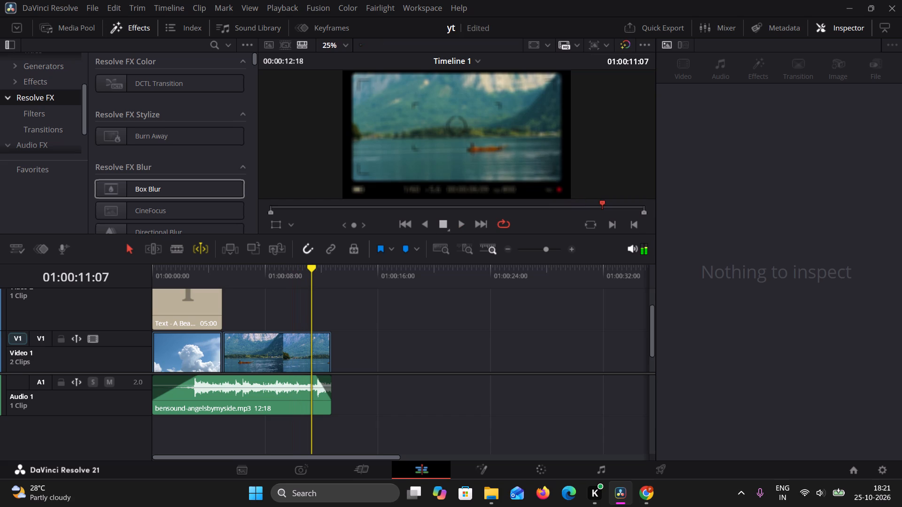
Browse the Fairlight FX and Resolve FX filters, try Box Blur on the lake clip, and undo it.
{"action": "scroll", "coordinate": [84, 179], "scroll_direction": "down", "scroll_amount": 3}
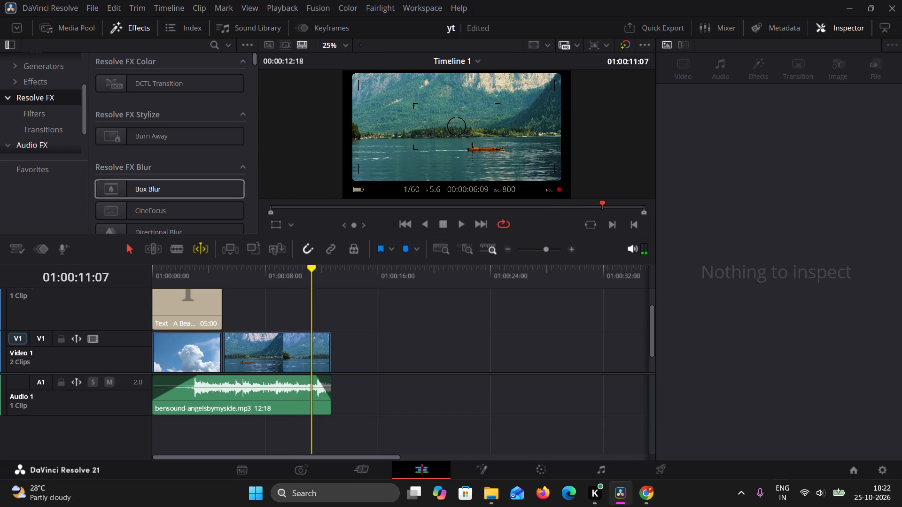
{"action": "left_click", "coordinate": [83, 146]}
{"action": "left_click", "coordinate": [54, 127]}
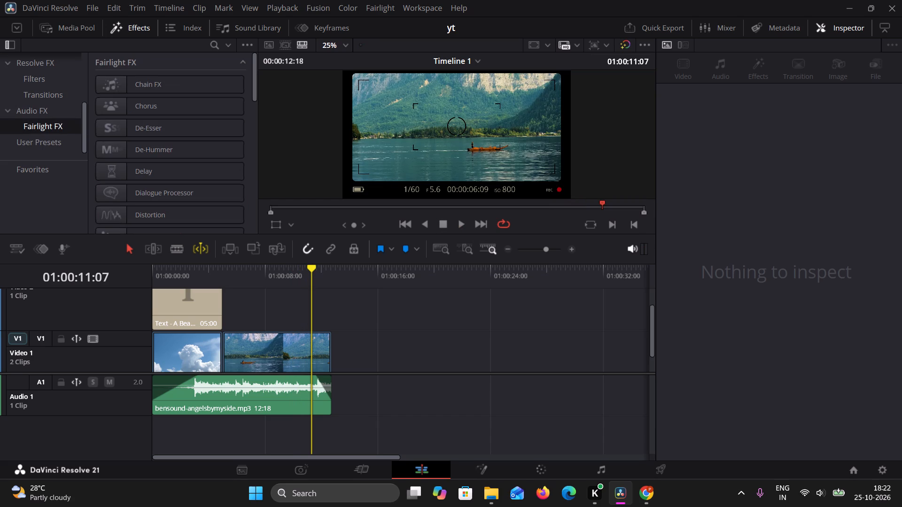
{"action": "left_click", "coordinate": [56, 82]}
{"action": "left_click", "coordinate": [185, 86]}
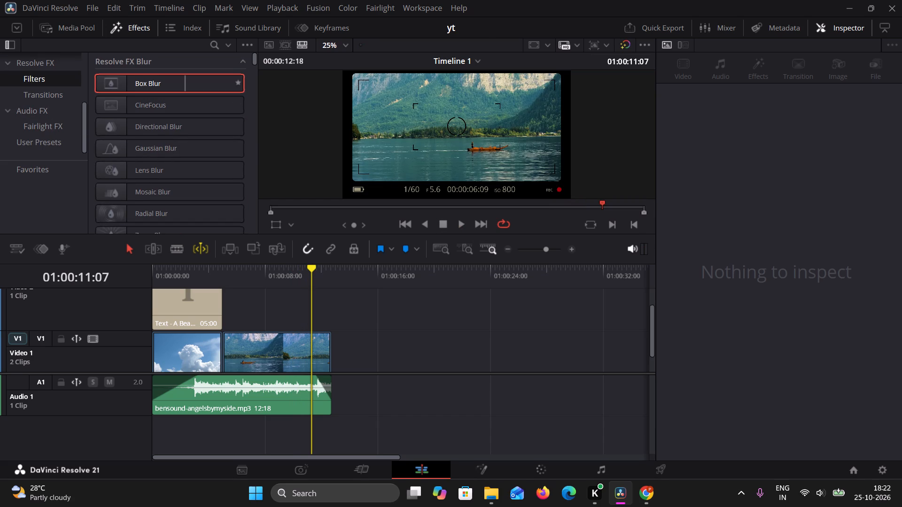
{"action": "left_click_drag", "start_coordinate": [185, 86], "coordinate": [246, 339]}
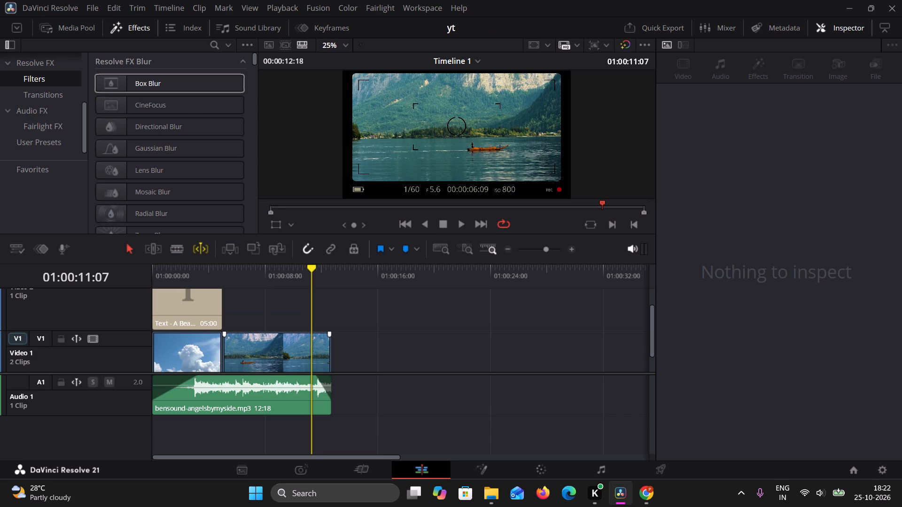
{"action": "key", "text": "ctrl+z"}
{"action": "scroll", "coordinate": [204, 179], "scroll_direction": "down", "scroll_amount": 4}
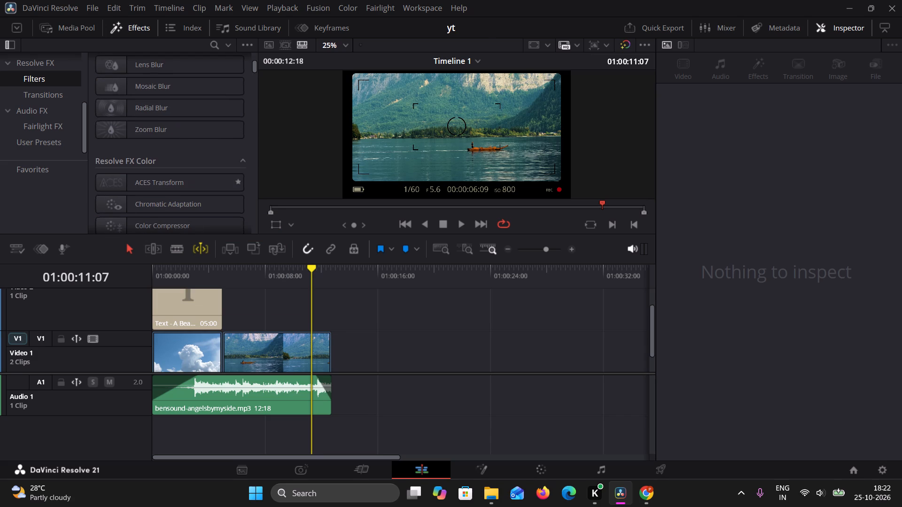
Look at the Quick Export settings for the H.264 Master preset without exporting.
{"action": "left_click", "coordinate": [669, 30]}
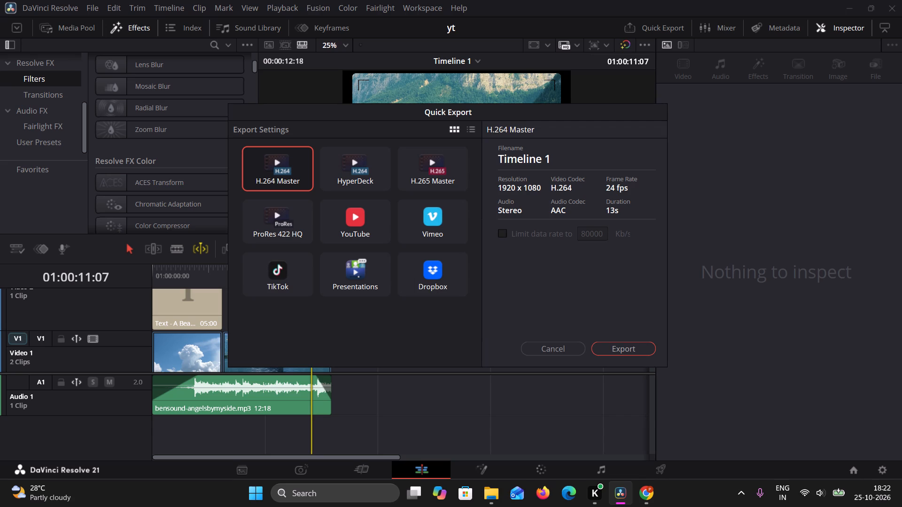
{"action": "left_click", "coordinate": [561, 347]}
From the start of the timeline, turn off snapping and dynamic trim mode, and turn on linked selection.
{"action": "left_click_drag", "start_coordinate": [310, 267], "coordinate": [285, 273]}
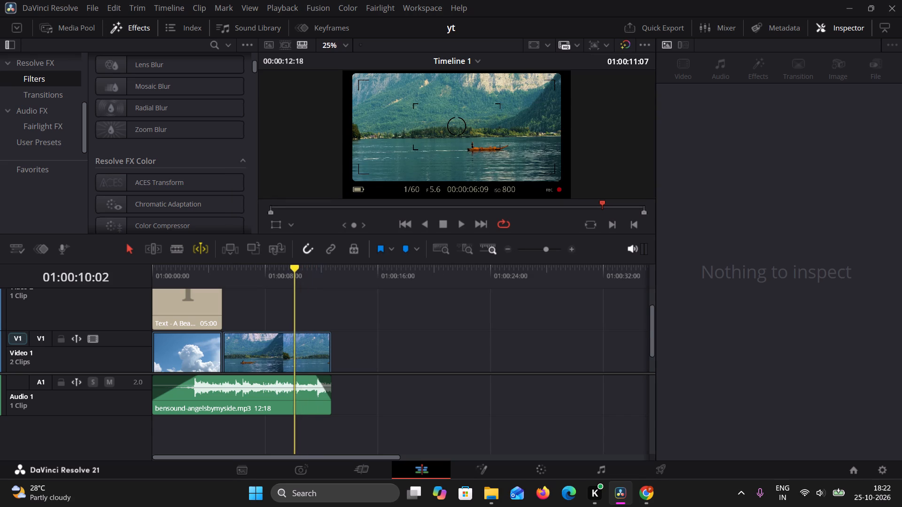
{"action": "left_click_drag", "start_coordinate": [285, 273], "coordinate": [147, 283]}
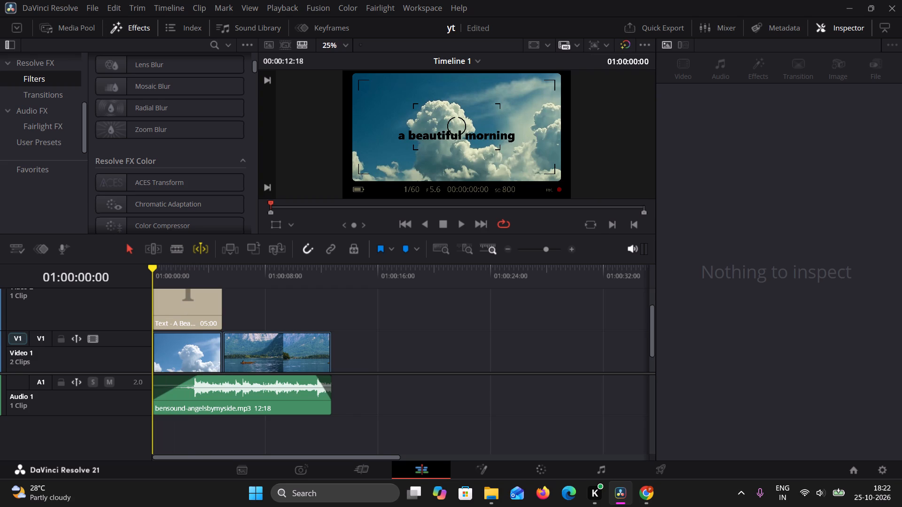
{"action": "left_click", "coordinate": [314, 249]}
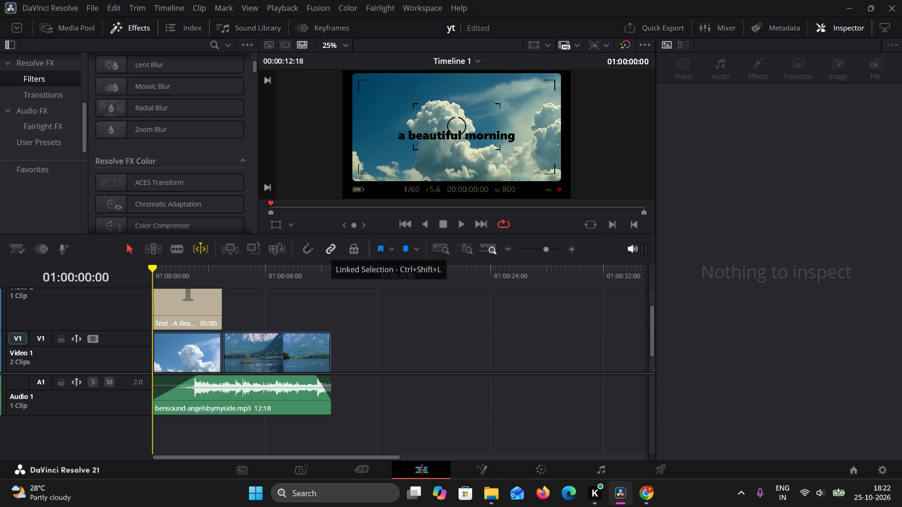
{"action": "left_click", "coordinate": [330, 252]}
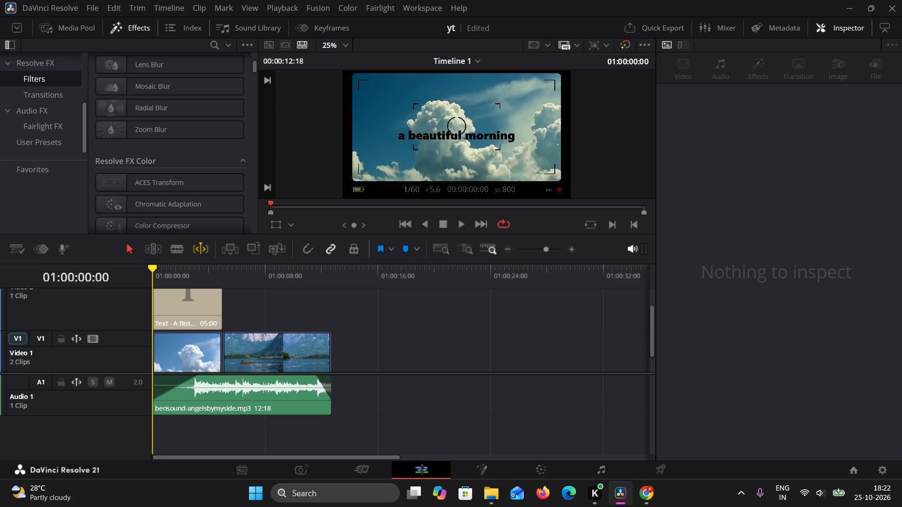
{"action": "left_click", "coordinate": [463, 227]}
{"action": "left_click", "coordinate": [446, 222]}
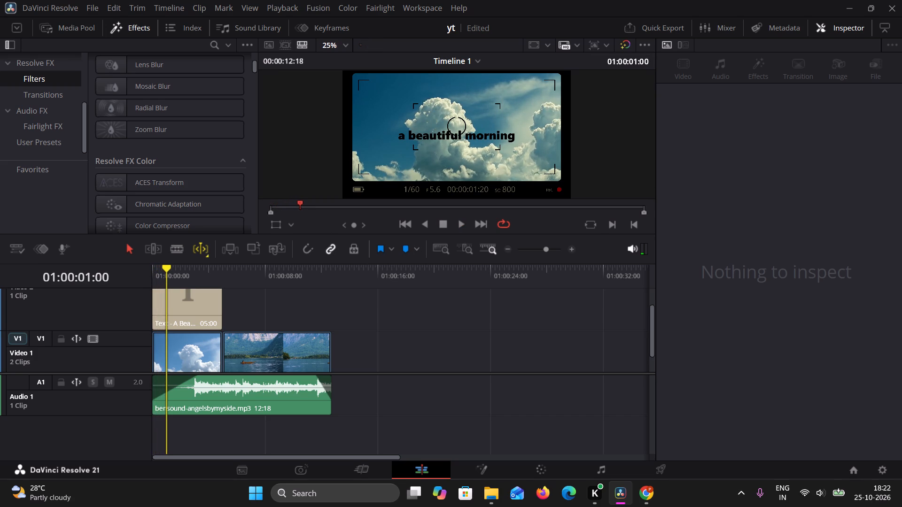
{"action": "left_click", "coordinate": [194, 248]}
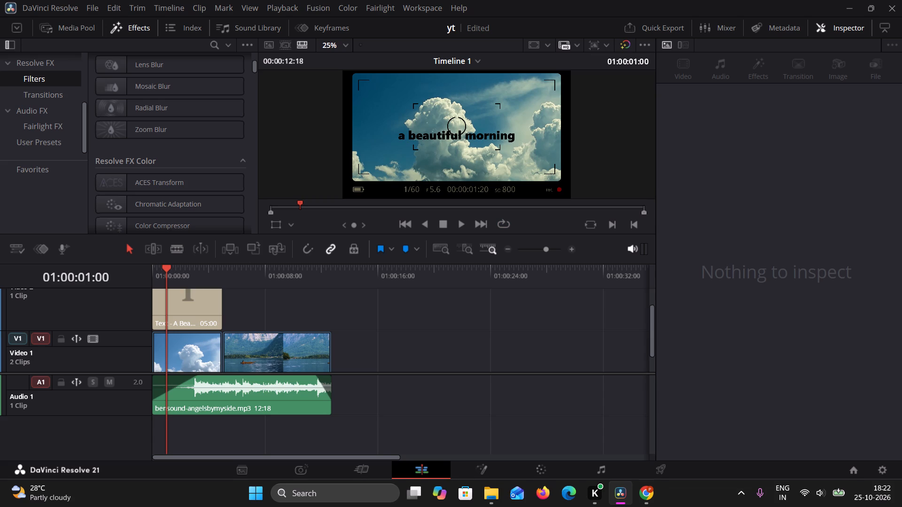
Copy the "A Beautiful Morning" title clip on Video 2.
{"action": "scroll", "coordinate": [451, 359], "scroll_direction": "up", "scroll_amount": 3}
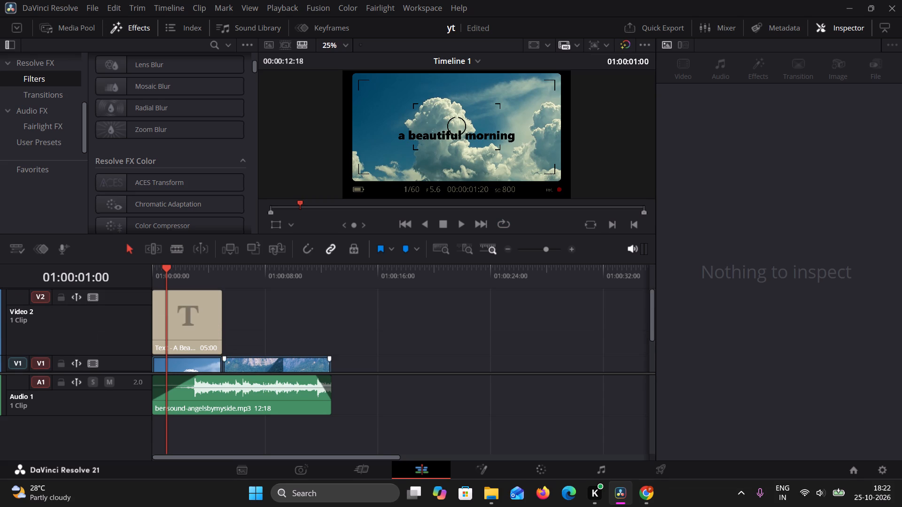
{"action": "left_click", "coordinate": [217, 325]}
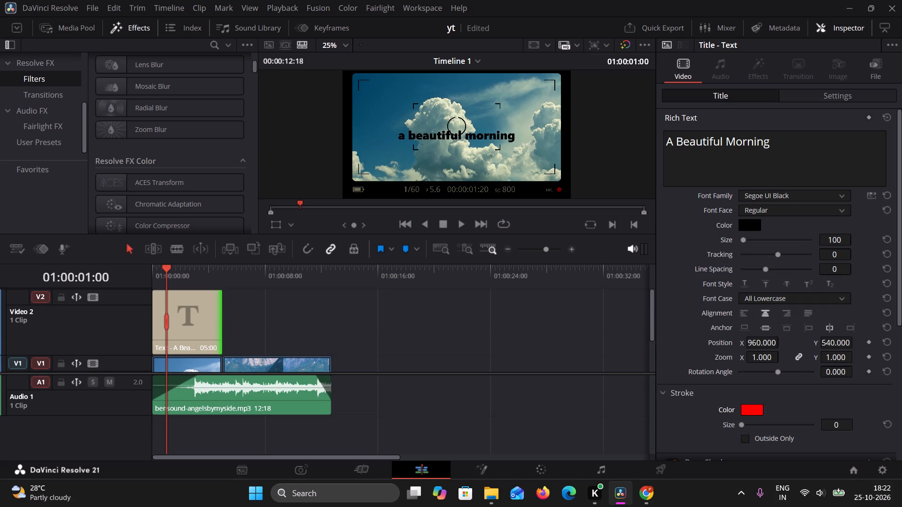
{"action": "scroll", "coordinate": [443, 398], "scroll_direction": "down", "scroll_amount": 1}
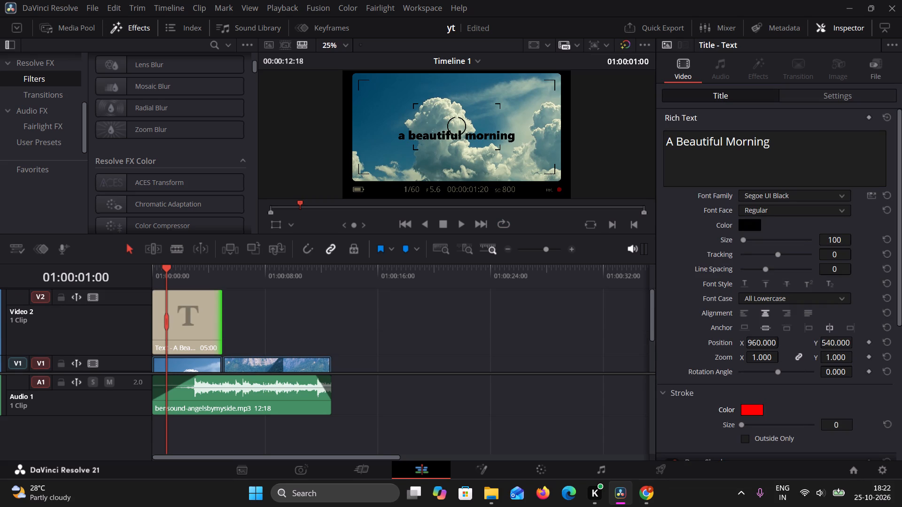
{"action": "right_click", "coordinate": [184, 330]}
{"action": "left_click", "coordinate": [210, 354]}
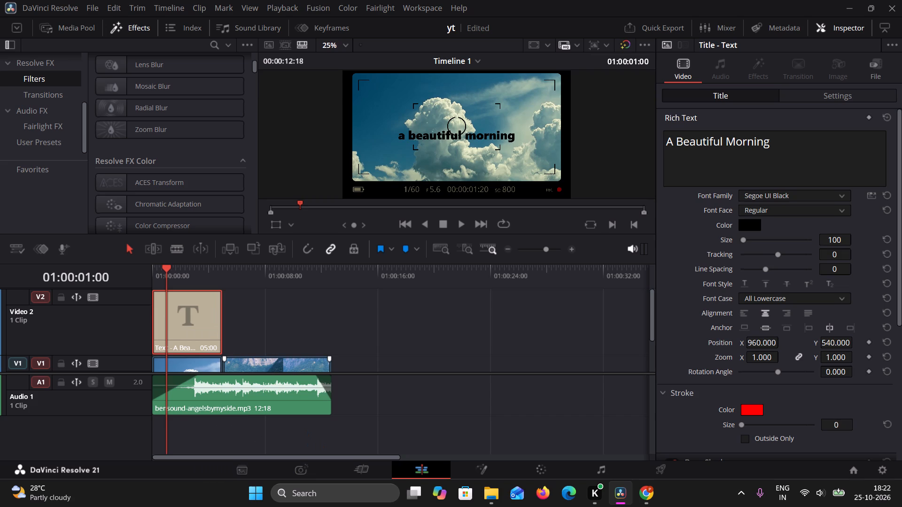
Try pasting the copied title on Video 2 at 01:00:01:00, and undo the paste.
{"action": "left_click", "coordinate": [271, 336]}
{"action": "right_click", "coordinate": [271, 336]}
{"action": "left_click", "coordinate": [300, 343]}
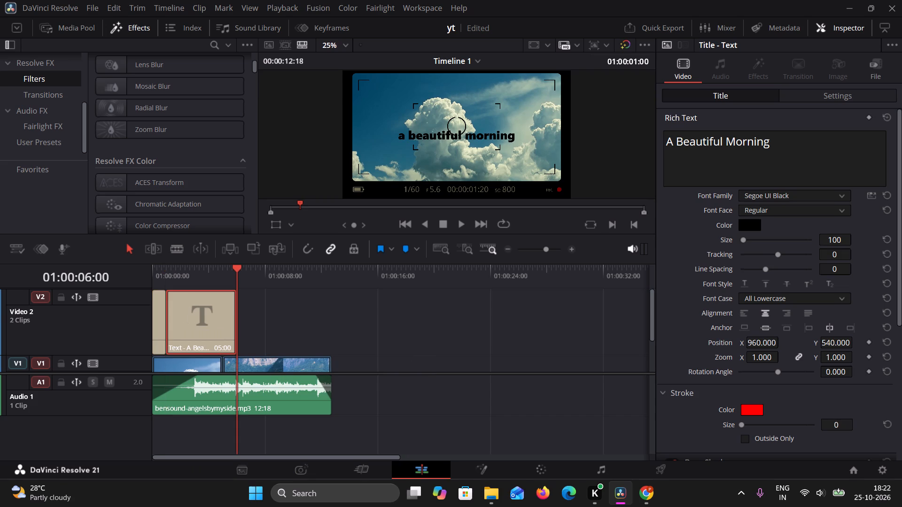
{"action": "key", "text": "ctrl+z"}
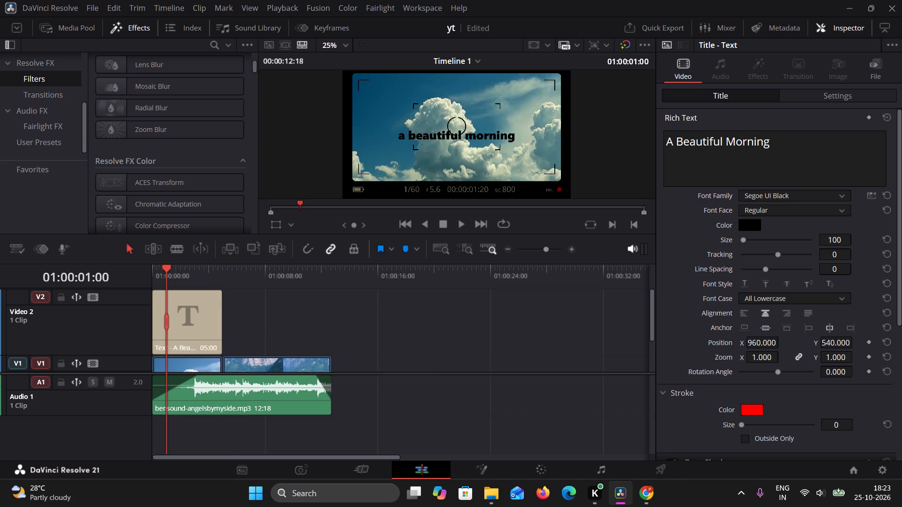
Paste the copied title on Video 2 at 01:00:04:23, right after the first title and above the lake clip.
{"action": "left_click_drag", "start_coordinate": [170, 266], "coordinate": [222, 275]}
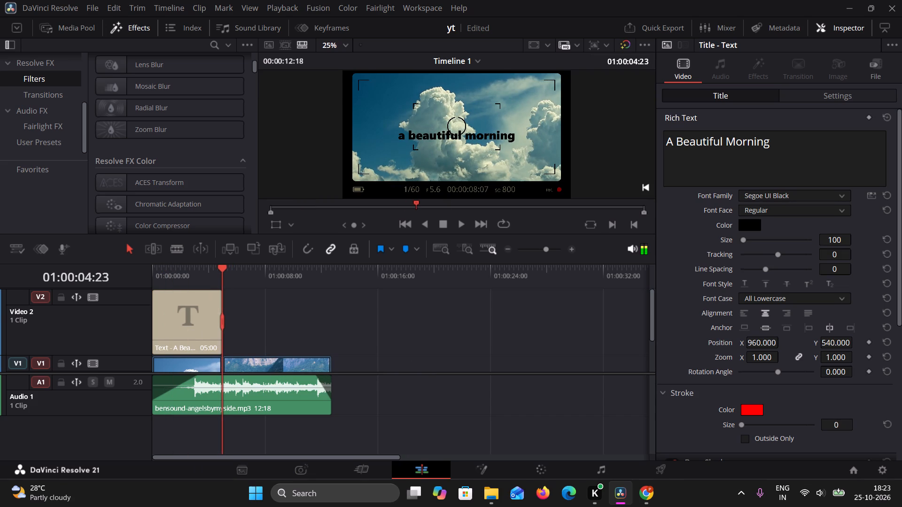
{"action": "right_click", "coordinate": [266, 303]}
{"action": "left_click", "coordinate": [312, 315]}
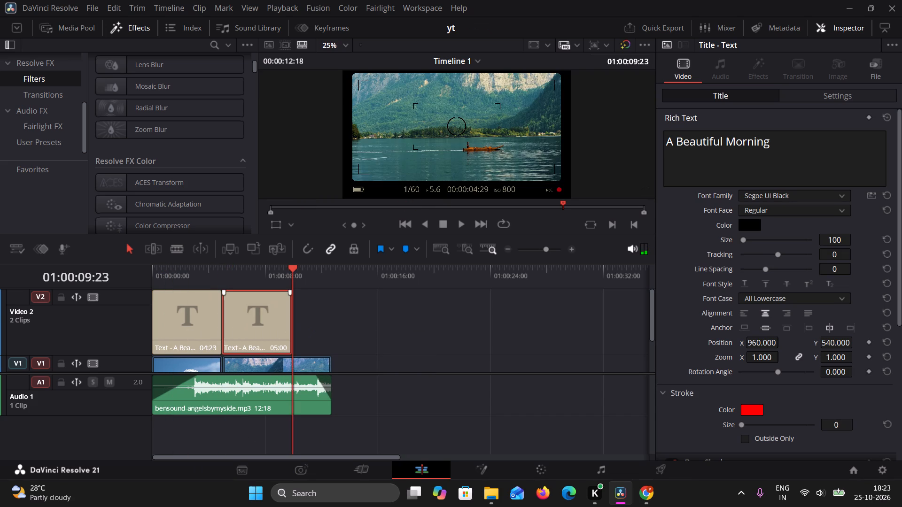
Replace the second title's text with "a boatman", with the playhead at 01:00:06:20 over the lake clip.
{"action": "double_click", "coordinate": [271, 320]}
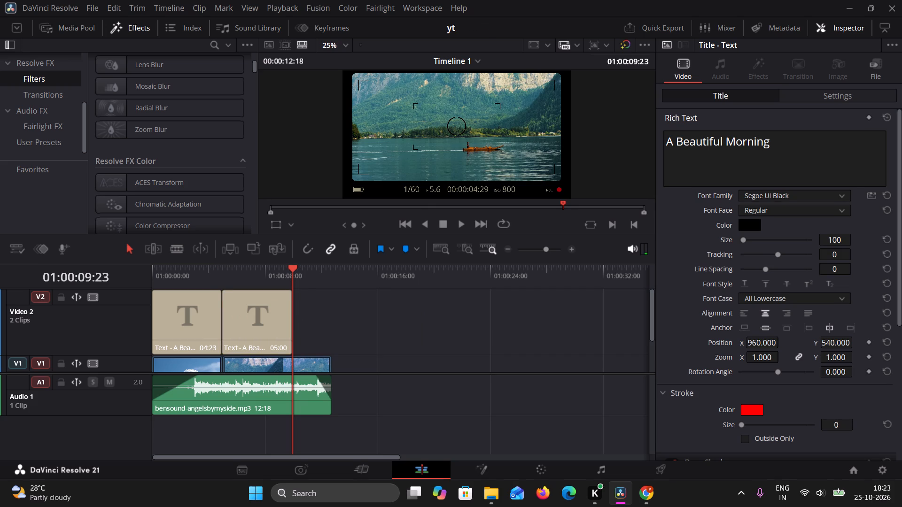
{"action": "triple_click", "coordinate": [265, 308]}
{"action": "left_click_drag", "start_coordinate": [788, 153], "coordinate": [661, 138]}
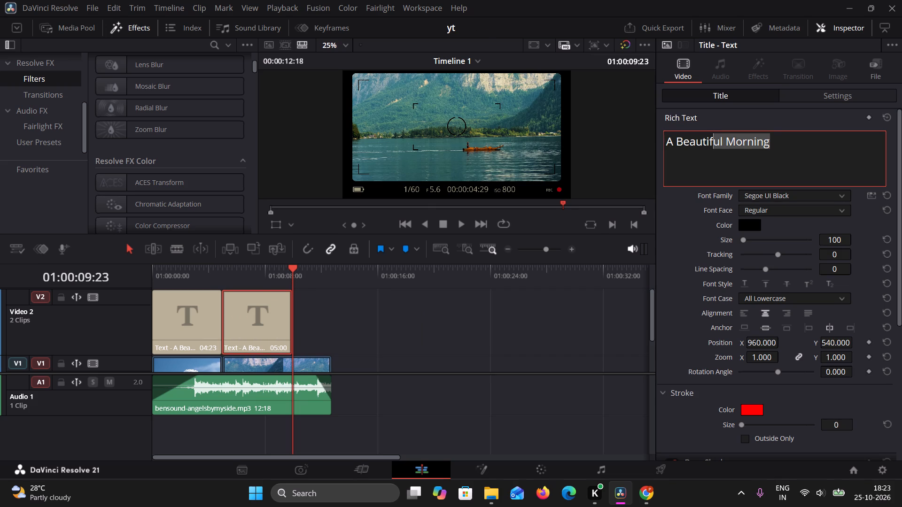
{"action": "left_click_drag", "start_coordinate": [661, 138], "coordinate": [639, 138]}
{"action": "key", "text": "BackSpace"}
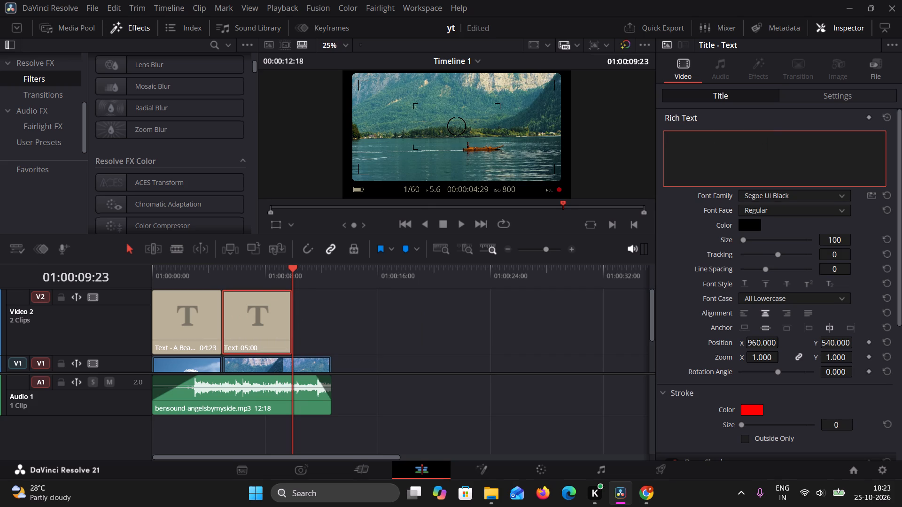
{"action": "left_click_drag", "start_coordinate": [295, 269], "coordinate": [249, 281]}
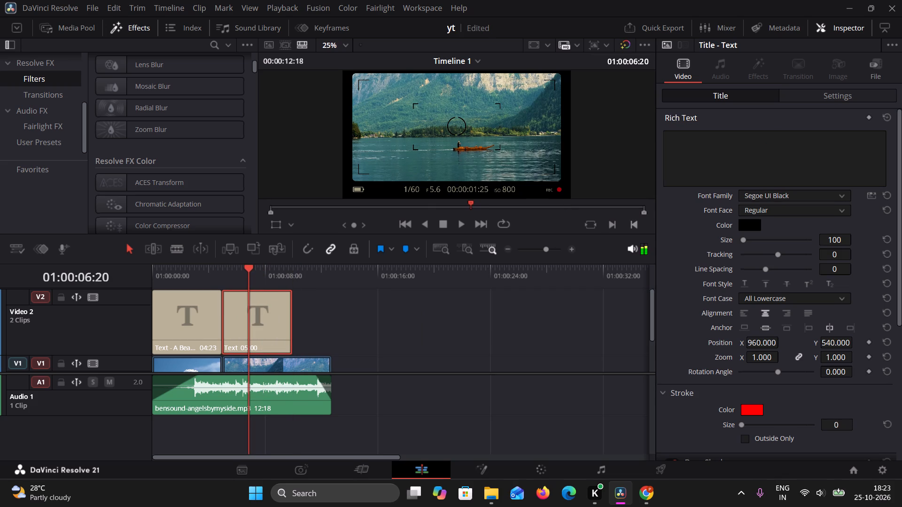
{"action": "left_click", "coordinate": [733, 153]}
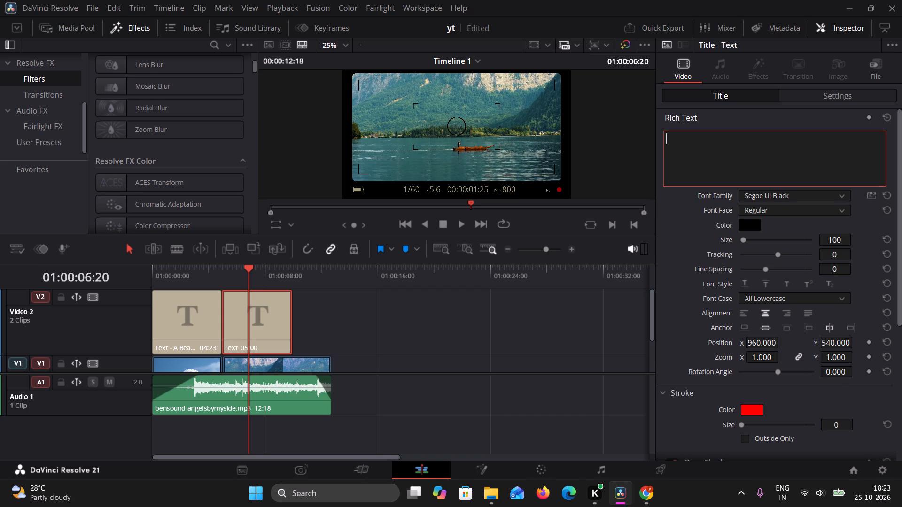
{"action": "type", "text": "boatman"}
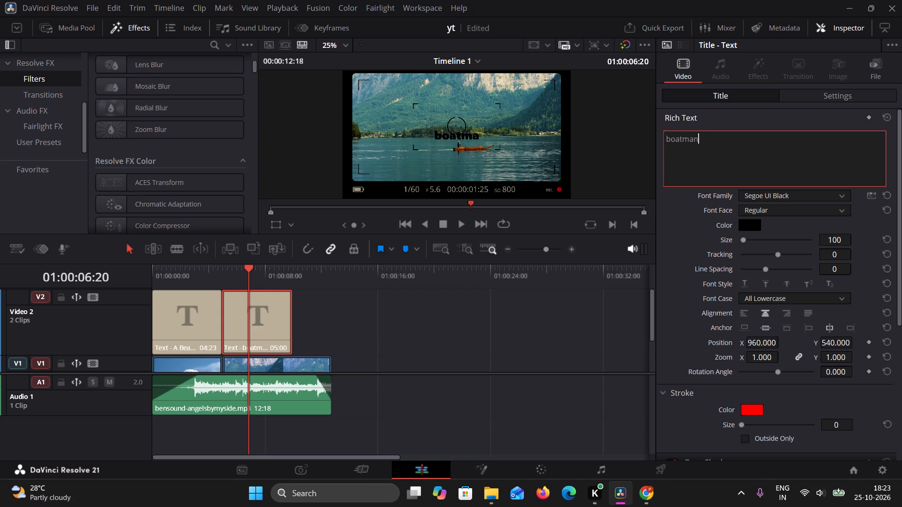
{"action": "left_click", "coordinate": [670, 141]}
{"action": "left_click", "coordinate": [667, 139]}
{"action": "key", "text": "a"}
{"action": "key", "text": "space"}
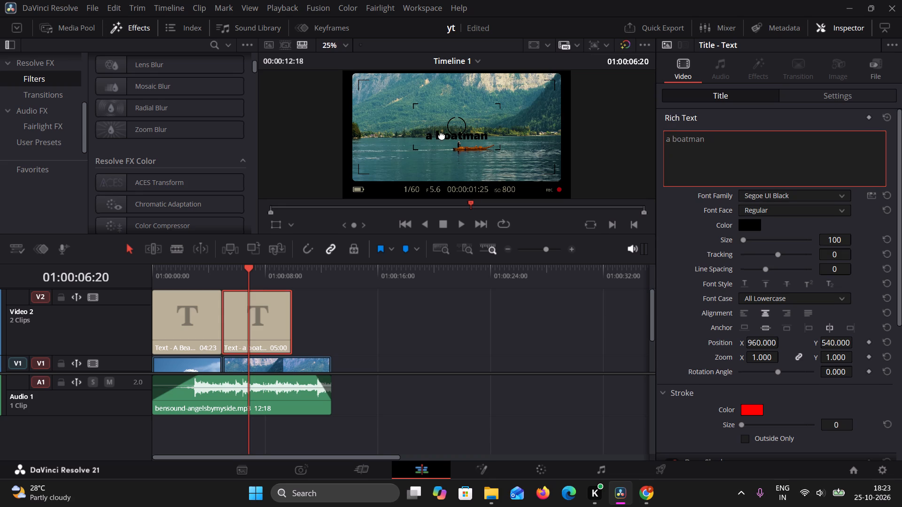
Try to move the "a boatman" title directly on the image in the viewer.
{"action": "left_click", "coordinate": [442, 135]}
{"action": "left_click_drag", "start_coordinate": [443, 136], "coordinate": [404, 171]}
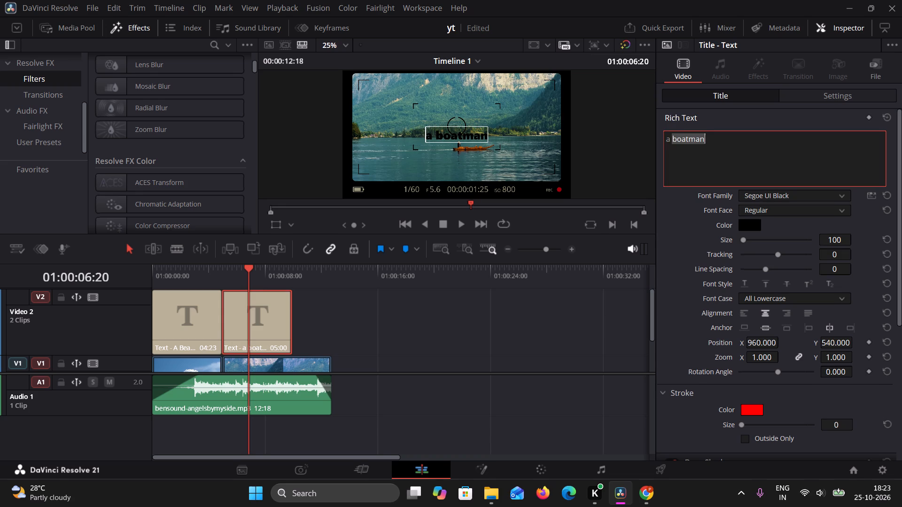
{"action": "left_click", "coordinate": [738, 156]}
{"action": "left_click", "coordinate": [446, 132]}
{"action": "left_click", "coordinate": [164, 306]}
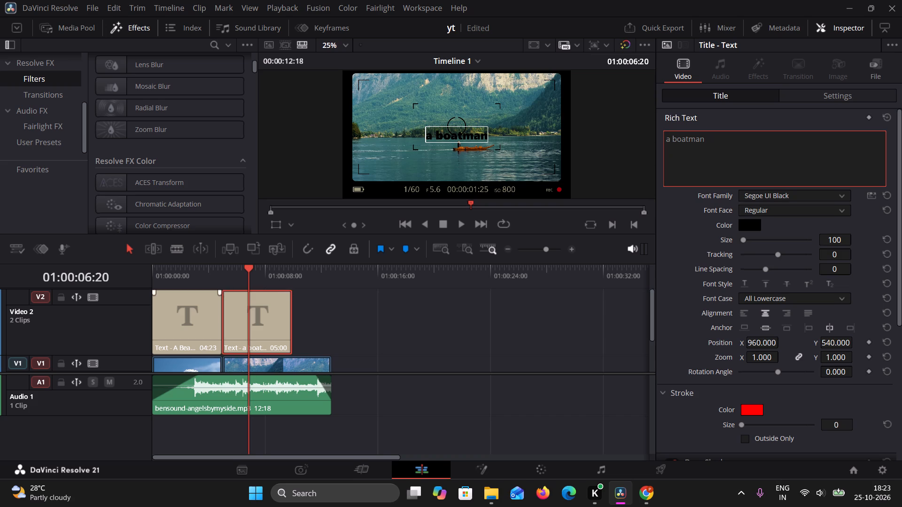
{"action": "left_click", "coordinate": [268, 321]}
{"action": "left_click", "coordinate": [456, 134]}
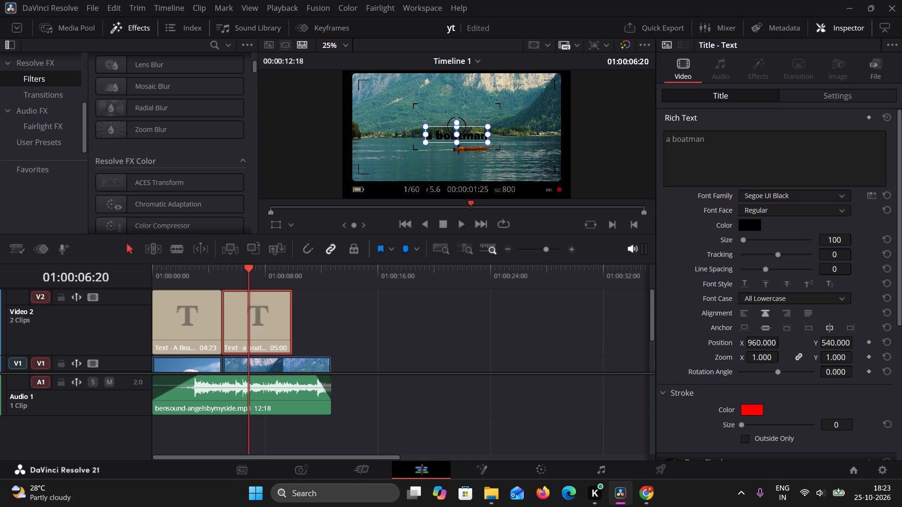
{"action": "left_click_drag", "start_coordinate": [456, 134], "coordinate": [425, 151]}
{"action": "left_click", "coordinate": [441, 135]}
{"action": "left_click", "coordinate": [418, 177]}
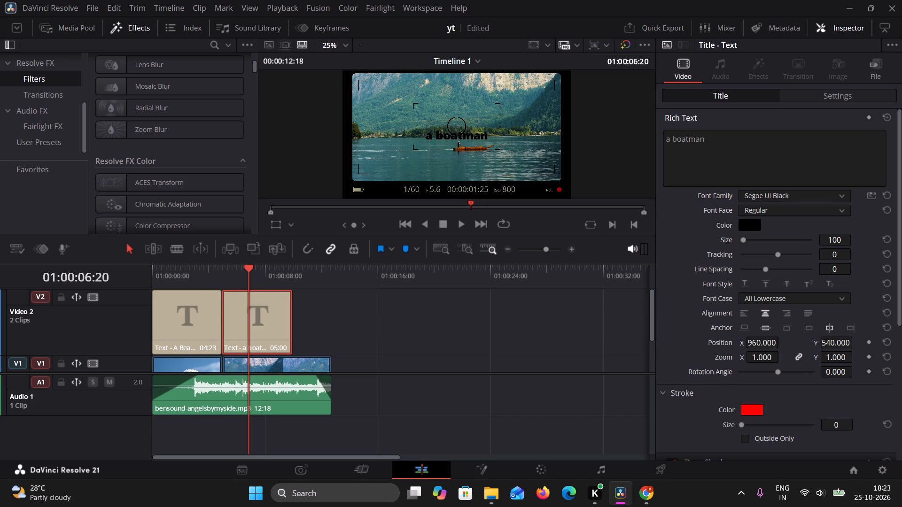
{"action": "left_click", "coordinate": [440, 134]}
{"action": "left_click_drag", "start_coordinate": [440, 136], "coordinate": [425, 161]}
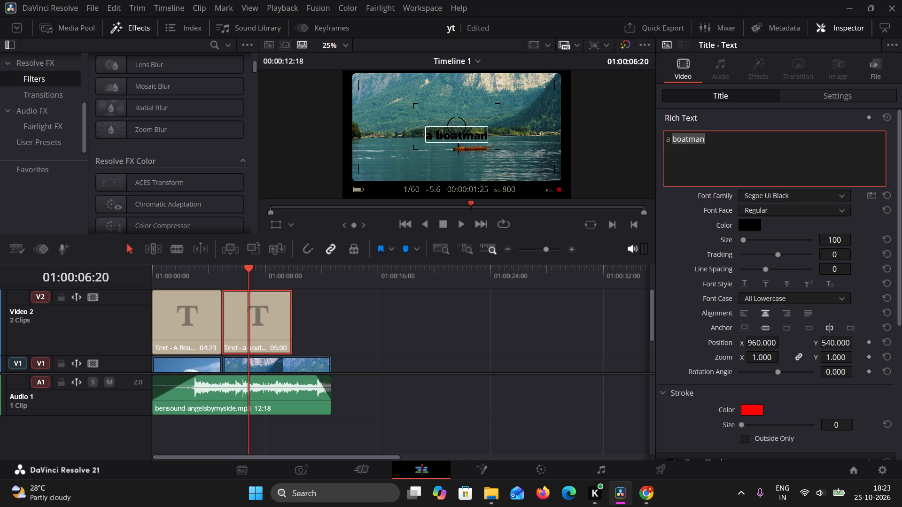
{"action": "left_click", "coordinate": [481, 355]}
Enlarge the "a boatman" title to a zoom of 1.480 on both axes.
{"action": "left_click", "coordinate": [763, 352]}
{"action": "left_click_drag", "start_coordinate": [766, 359], "coordinate": [782, 355]}
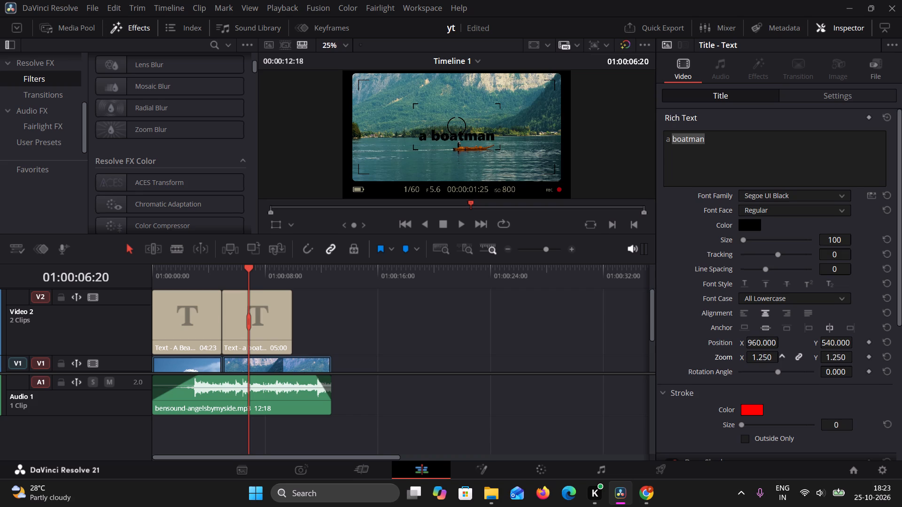
{"action": "left_click_drag", "start_coordinate": [782, 355], "coordinate": [794, 355]}
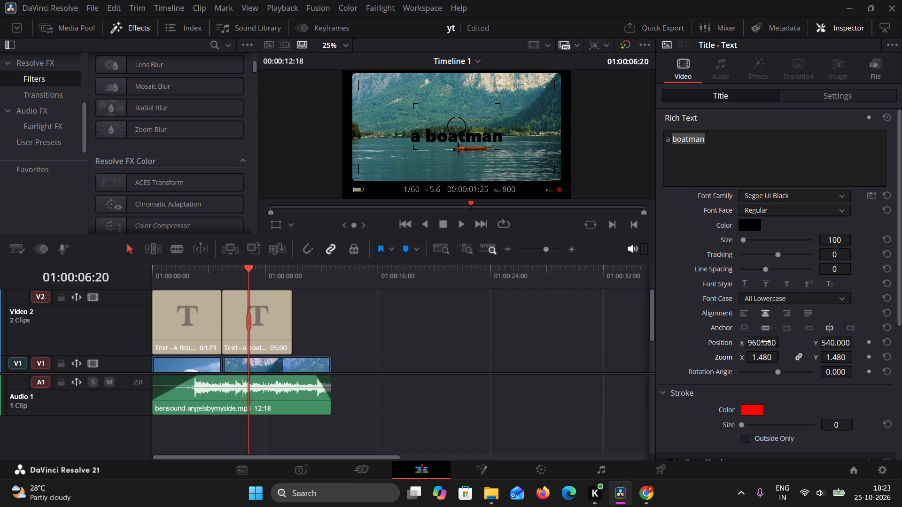
Move the "a boatman" title below the boat, at about X 1009 and Y 316.
{"action": "left_click_drag", "start_coordinate": [765, 342], "coordinate": [858, 338]}
{"action": "left_click_drag", "start_coordinate": [759, 346], "coordinate": [841, 346]}
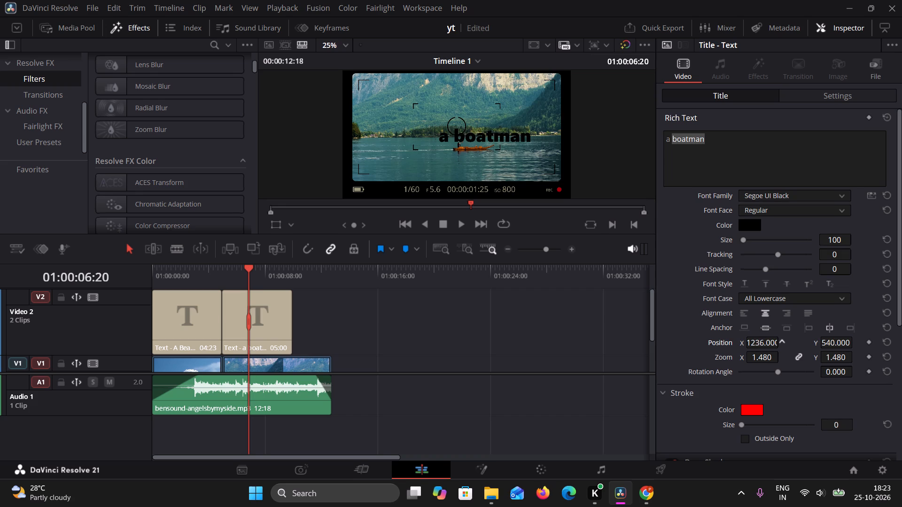
{"action": "left_click_drag", "start_coordinate": [841, 346], "coordinate": [866, 349]}
{"action": "left_click_drag", "start_coordinate": [844, 341], "coordinate": [815, 350]}
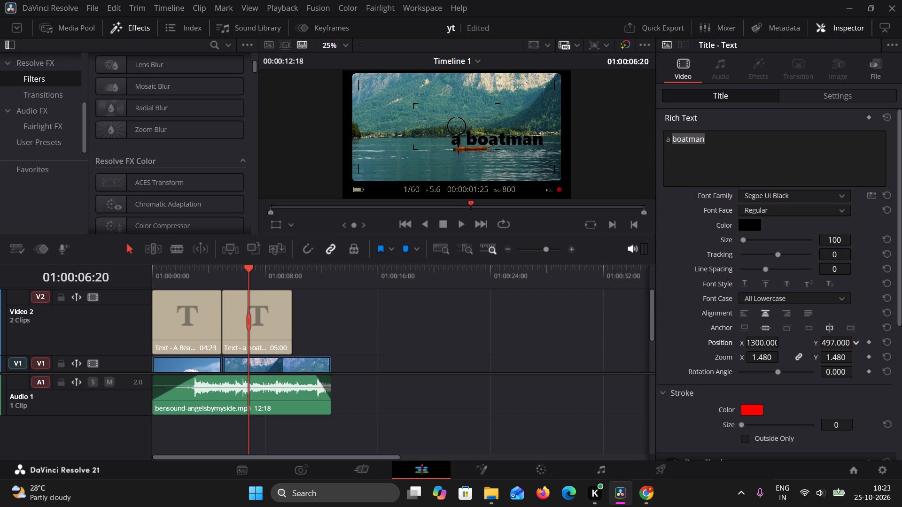
{"action": "left_click_drag", "start_coordinate": [815, 350], "coordinate": [722, 352]}
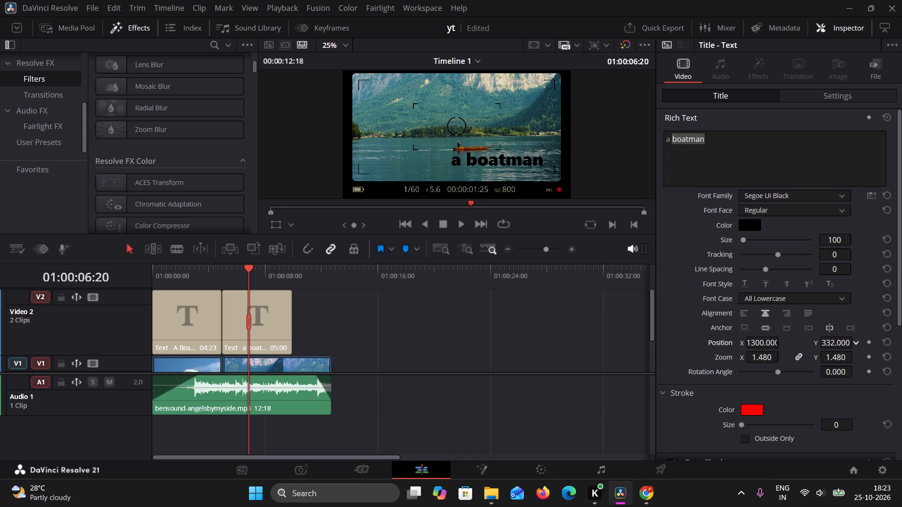
{"action": "left_click_drag", "start_coordinate": [722, 352], "coordinate": [713, 350]}
{"action": "left_click_drag", "start_coordinate": [757, 342], "coordinate": [614, 341]}
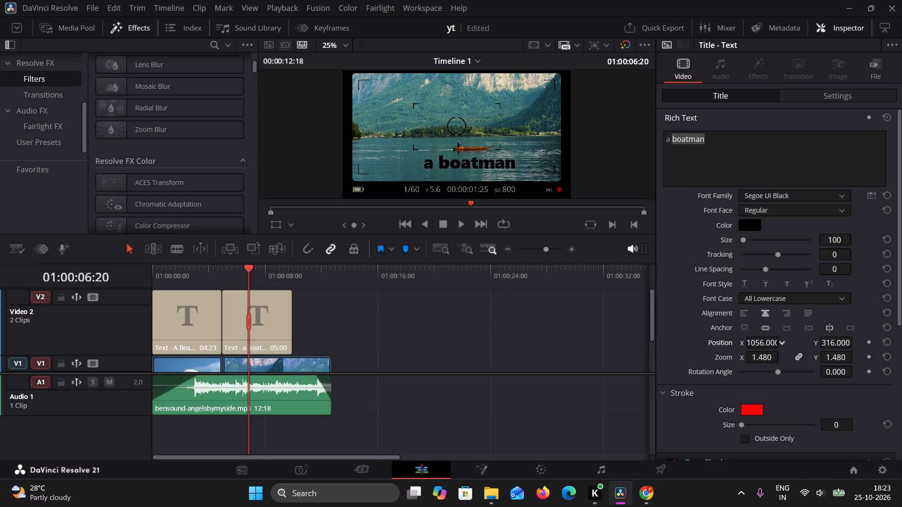
{"action": "left_click_drag", "start_coordinate": [614, 341], "coordinate": [586, 341]}
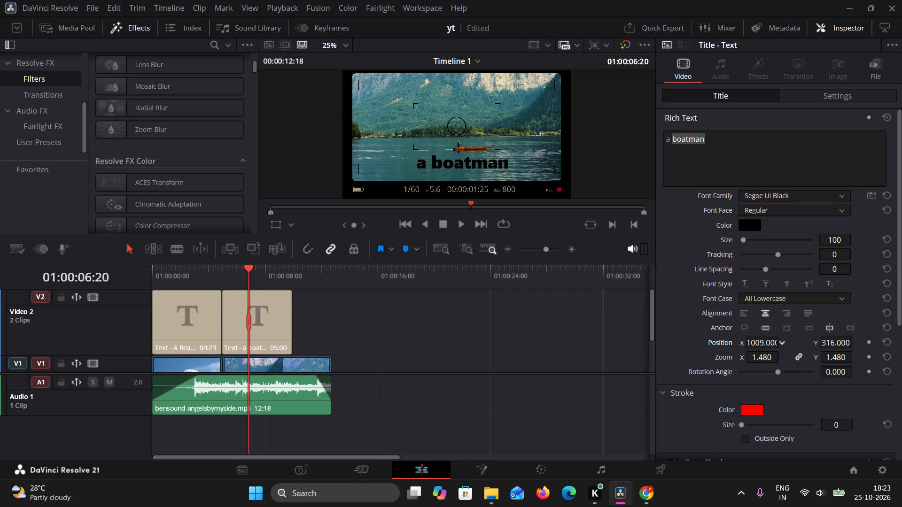
{"action": "left_click_drag", "start_coordinate": [586, 341], "coordinate": [584, 342]}
Play the timeline through to its end, return to the start, and replay it to review the titles and music.
{"action": "left_click", "coordinate": [464, 222]}
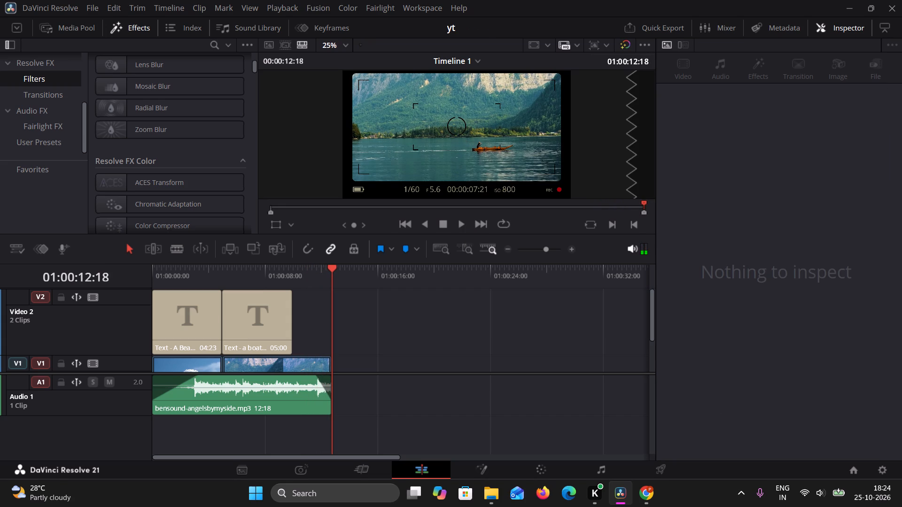
{"action": "left_click", "coordinate": [412, 227]}
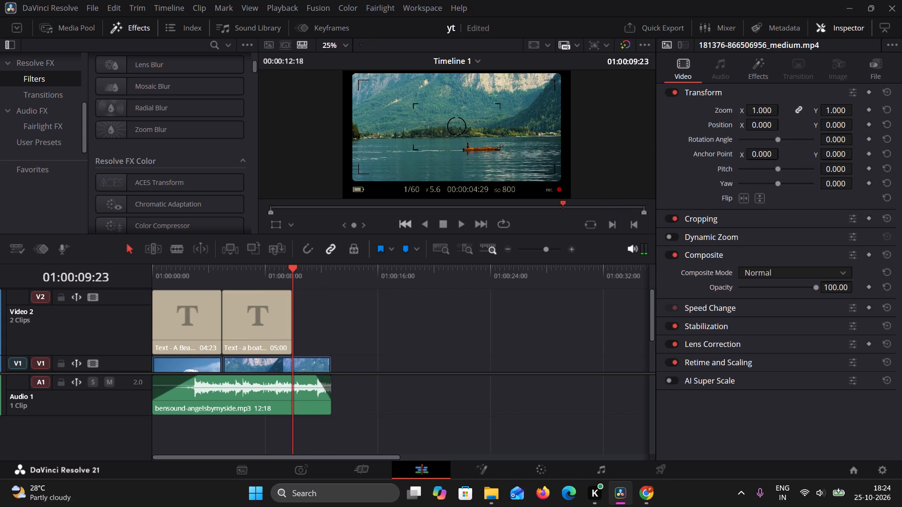
{"action": "left_click_drag", "start_coordinate": [563, 208], "coordinate": [321, 223]}
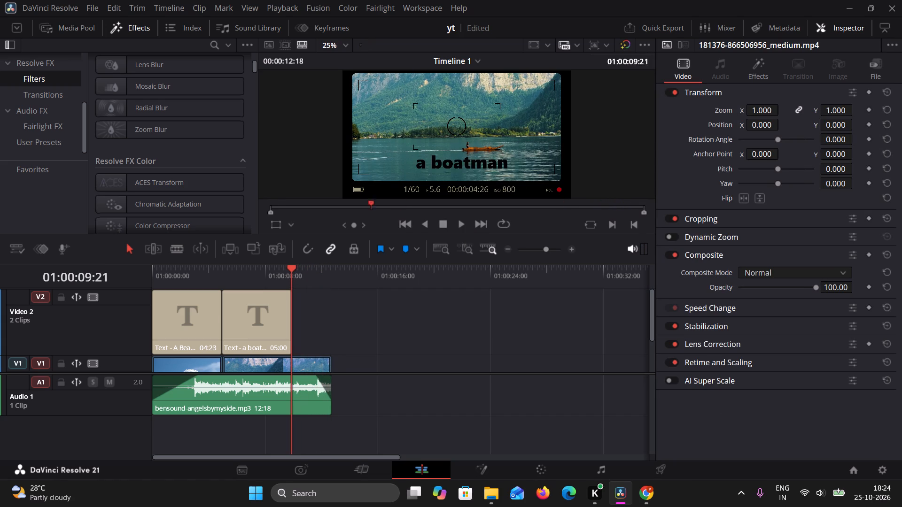
{"action": "left_click_drag", "start_coordinate": [321, 223], "coordinate": [215, 222]}
{"action": "left_click", "coordinate": [461, 225]}
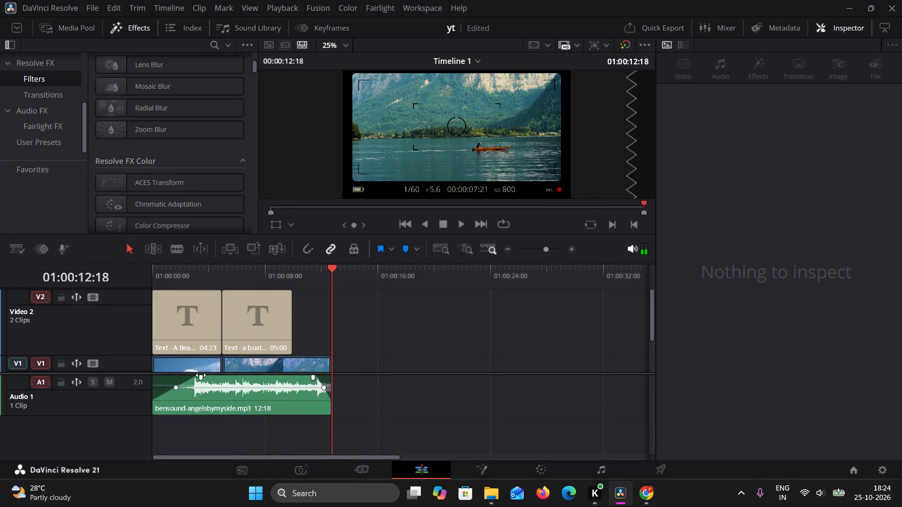
Slightly shorten the fade-in and fade-out of the bensound music clip on Audio 1.
{"action": "left_click_drag", "start_coordinate": [197, 375], "coordinate": [191, 375]}
{"action": "left_click_drag", "start_coordinate": [202, 379], "coordinate": [188, 378]}
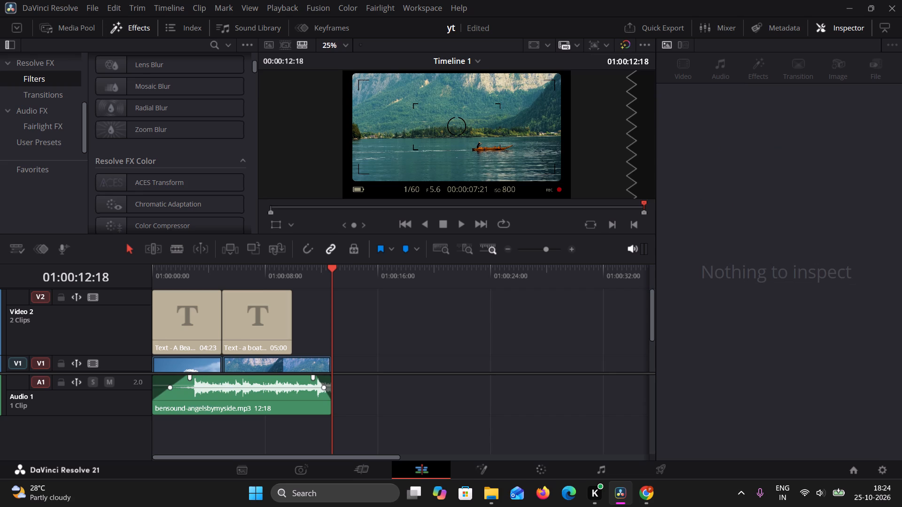
{"action": "left_click", "coordinate": [311, 380]}
{"action": "left_click", "coordinate": [475, 339]}
Regrade the lake clip on the Color page with contrast 1.164, tint -15.50 and temperature 370.
{"action": "left_click", "coordinate": [499, 472]}
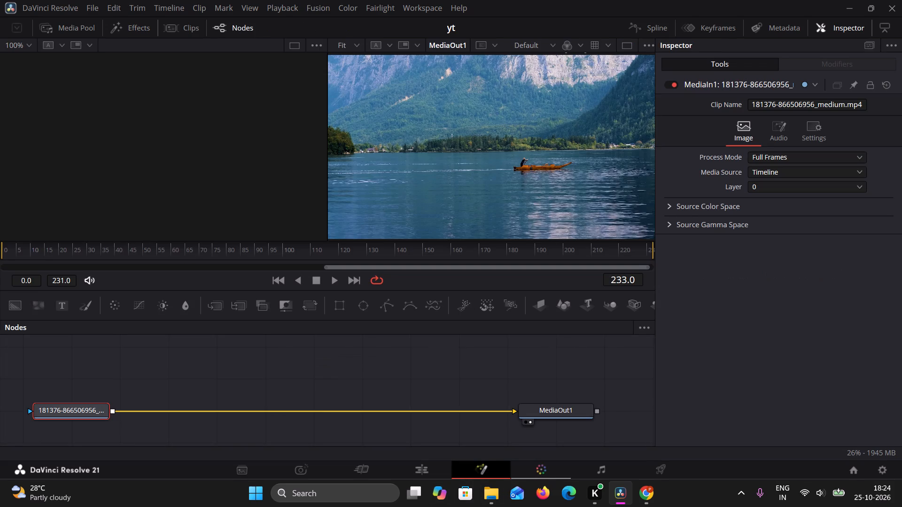
{"action": "left_click", "coordinate": [527, 472]}
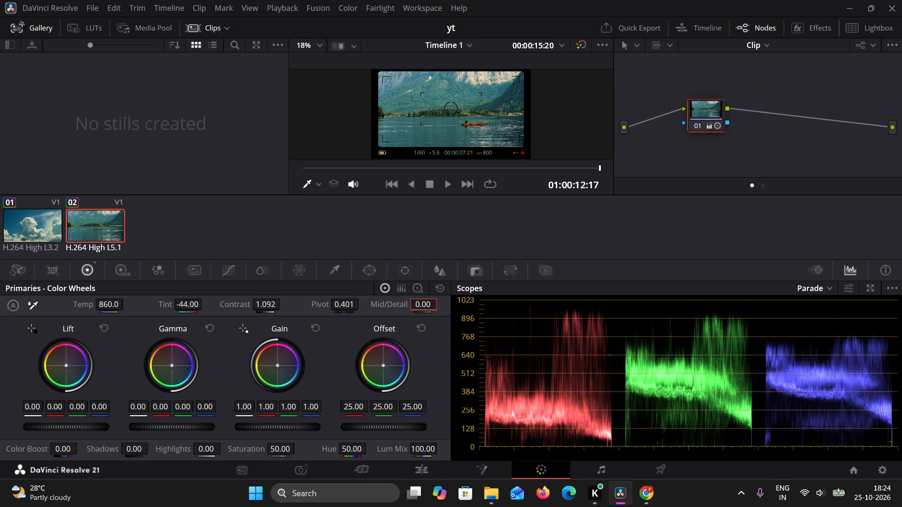
{"action": "left_click_drag", "start_coordinate": [270, 302], "coordinate": [291, 307]}
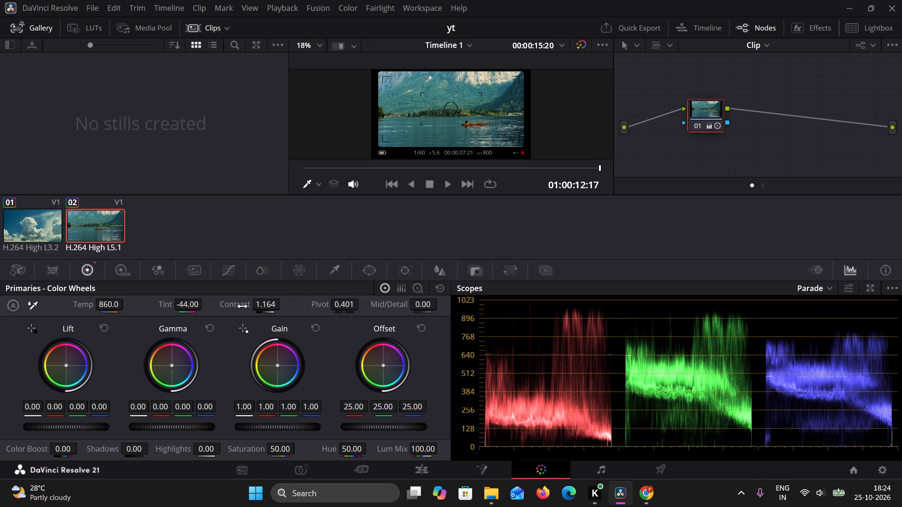
{"action": "left_click_drag", "start_coordinate": [194, 308], "coordinate": [225, 313]}
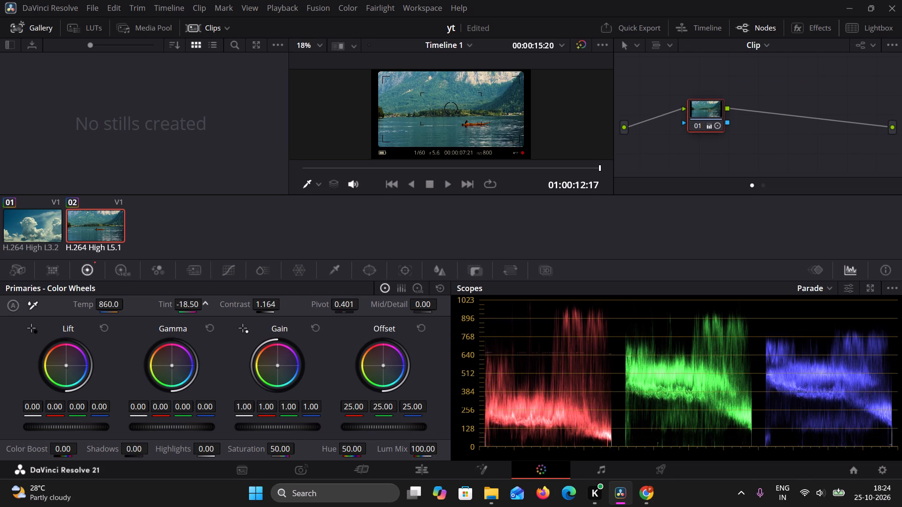
{"action": "left_click_drag", "start_coordinate": [225, 313], "coordinate": [228, 313]}
{"action": "left_click_drag", "start_coordinate": [113, 307], "coordinate": [79, 307]}
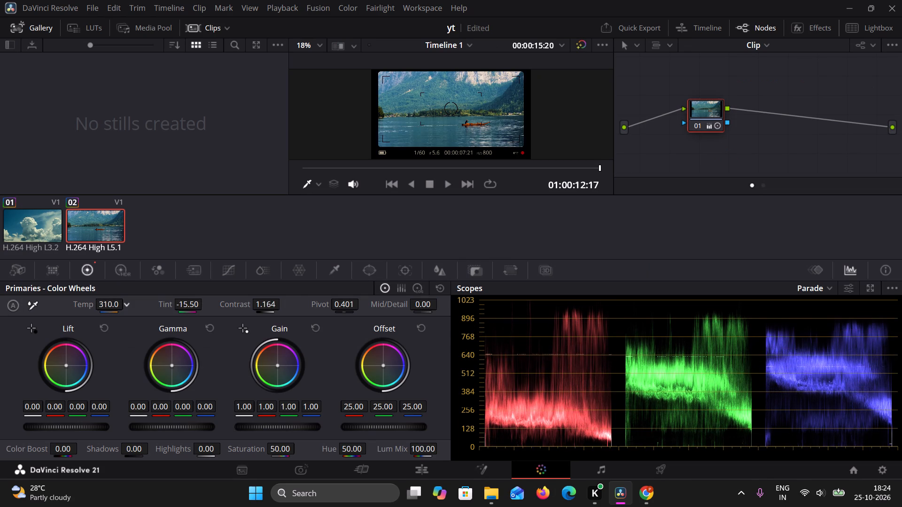
{"action": "left_click_drag", "start_coordinate": [79, 307], "coordinate": [85, 306]}
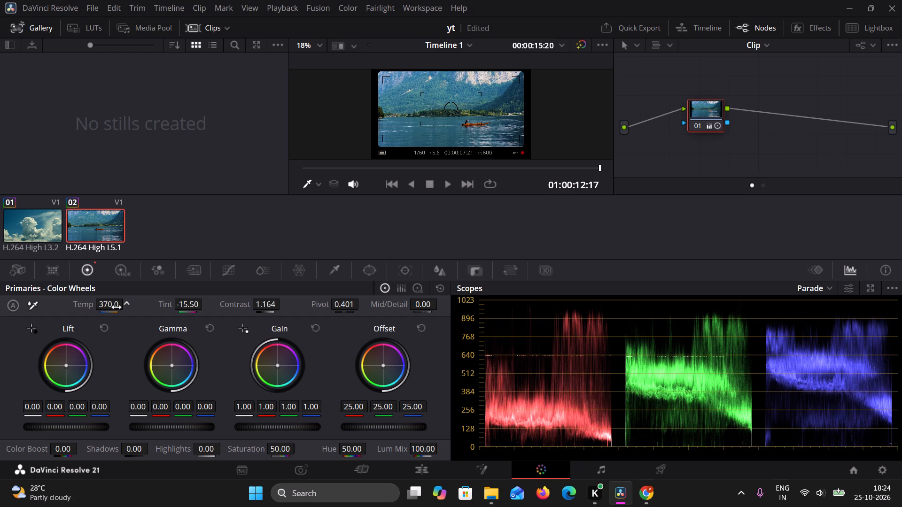
Play the whole timeline from 01:00:00:00 on the Cut page to review the regraded edit.
{"action": "left_click", "coordinate": [380, 469]}
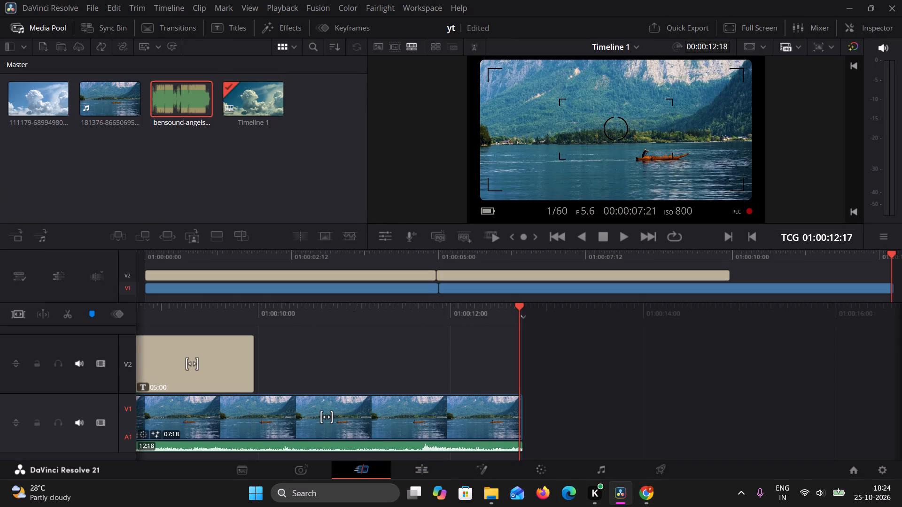
{"action": "left_click_drag", "start_coordinate": [517, 307], "coordinate": [226, 315]}
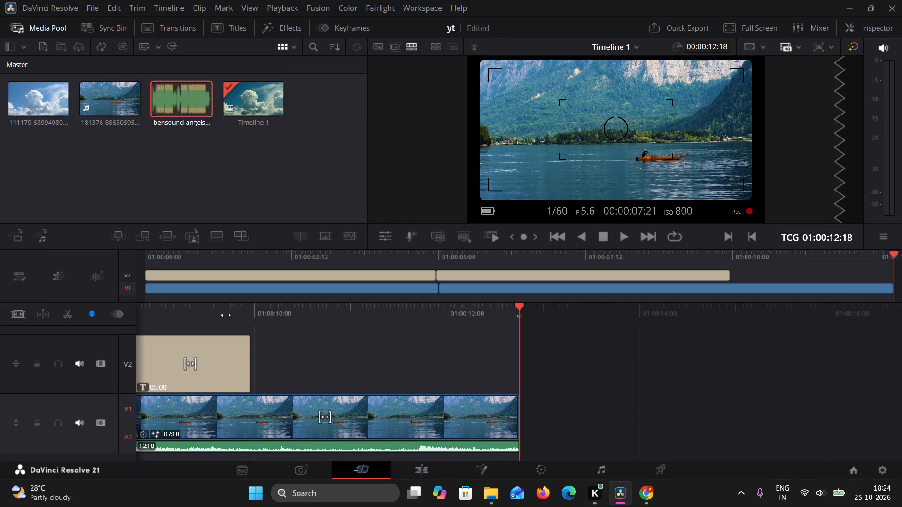
{"action": "left_click_drag", "start_coordinate": [226, 315], "coordinate": [195, 319]}
{"action": "left_click_drag", "start_coordinate": [520, 310], "coordinate": [349, 332]}
{"action": "left_click", "coordinate": [560, 234]}
{"action": "triple_click", "coordinate": [560, 234]}
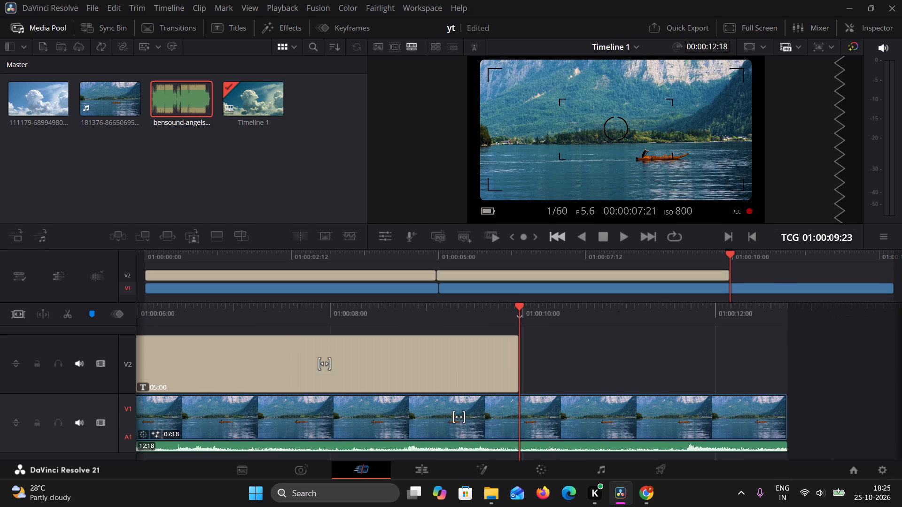
{"action": "triple_click", "coordinate": [560, 234]}
{"action": "double_click", "coordinate": [560, 234]}
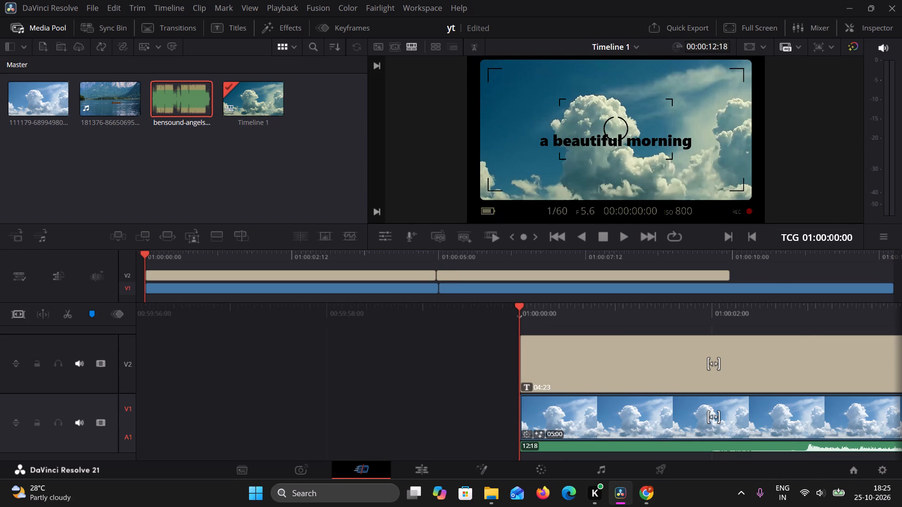
{"action": "left_click", "coordinate": [624, 238]}
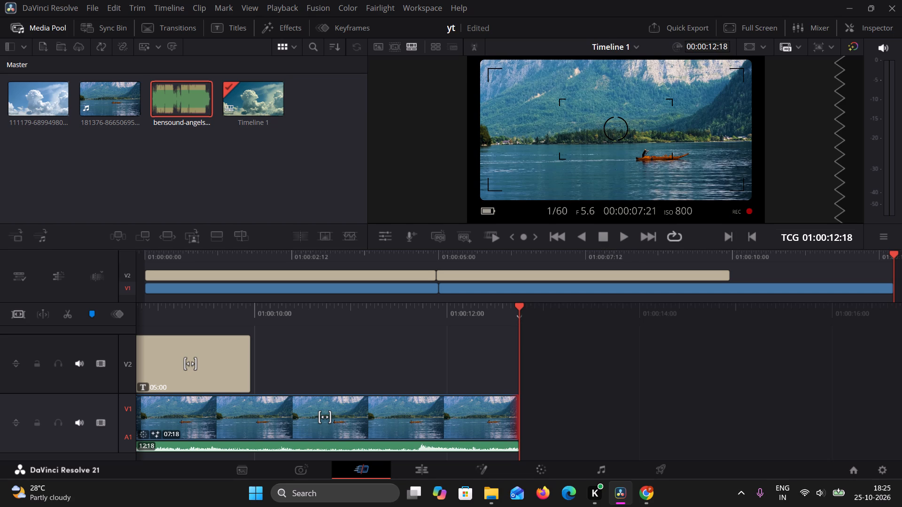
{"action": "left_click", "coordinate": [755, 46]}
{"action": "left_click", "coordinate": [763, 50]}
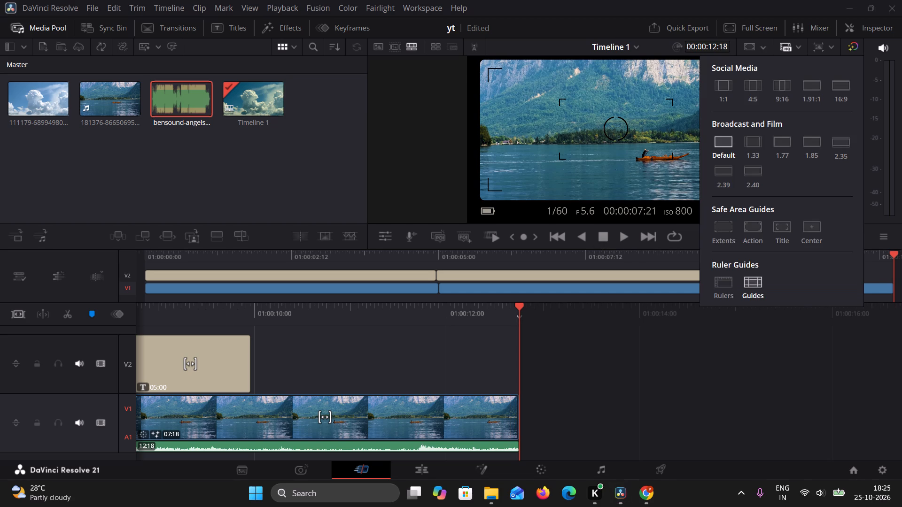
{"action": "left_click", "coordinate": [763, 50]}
Play the timeline in full-screen view from near its start through to the end to review the edit.
{"action": "left_click_drag", "start_coordinate": [520, 308], "coordinate": [132, 351]}
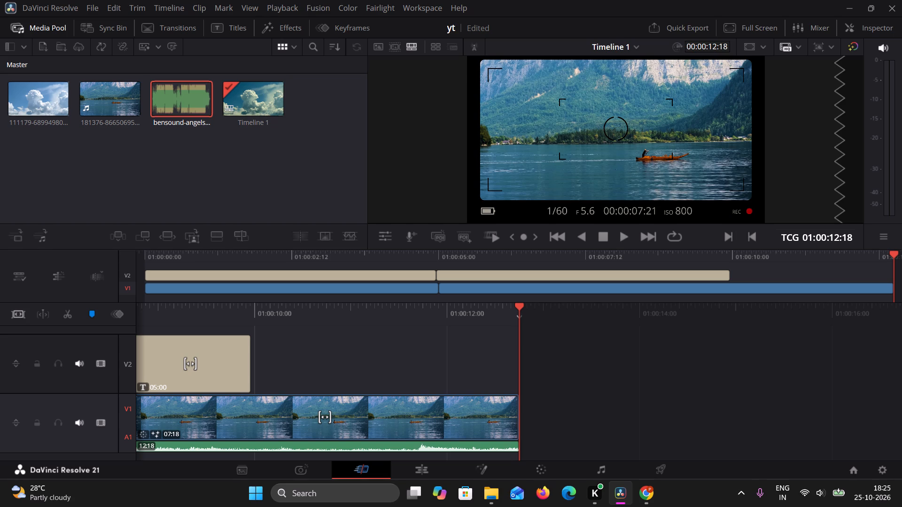
{"action": "left_click", "coordinate": [737, 34]}
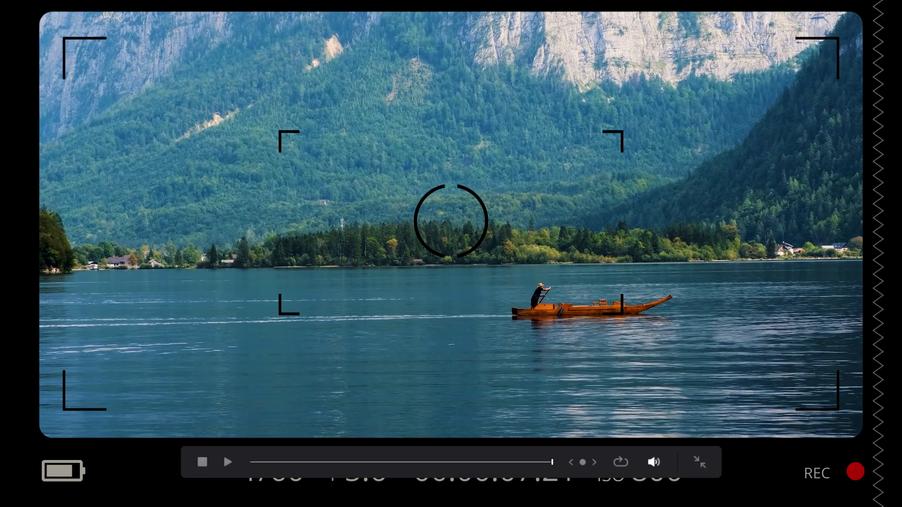
{"action": "left_click", "coordinate": [230, 462]}
{"action": "left_click", "coordinate": [257, 462]}
{"action": "left_click_drag", "start_coordinate": [257, 462], "coordinate": [233, 465]}
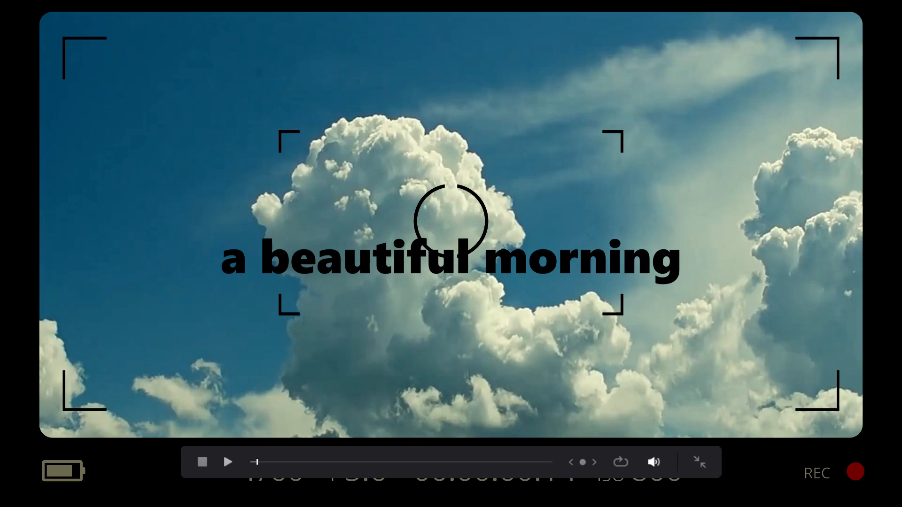
{"action": "left_click", "coordinate": [229, 461]}
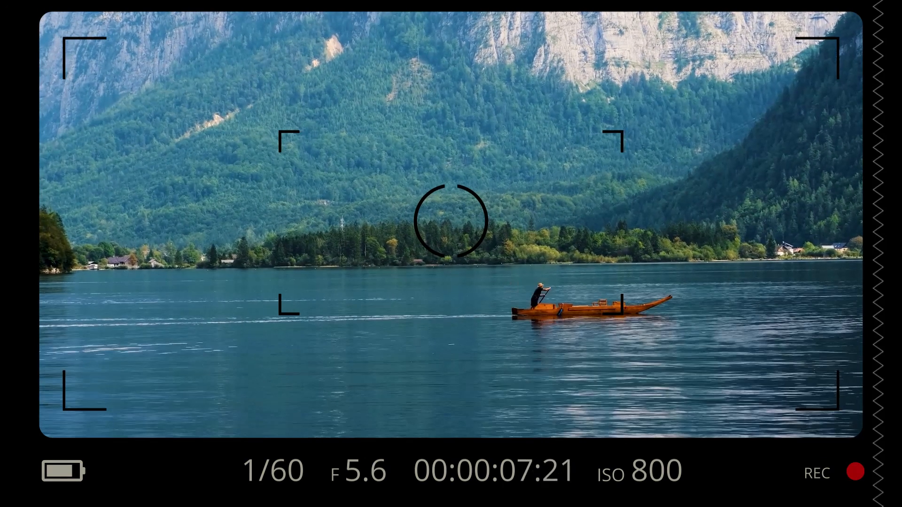
{"action": "key", "text": "Escape"}
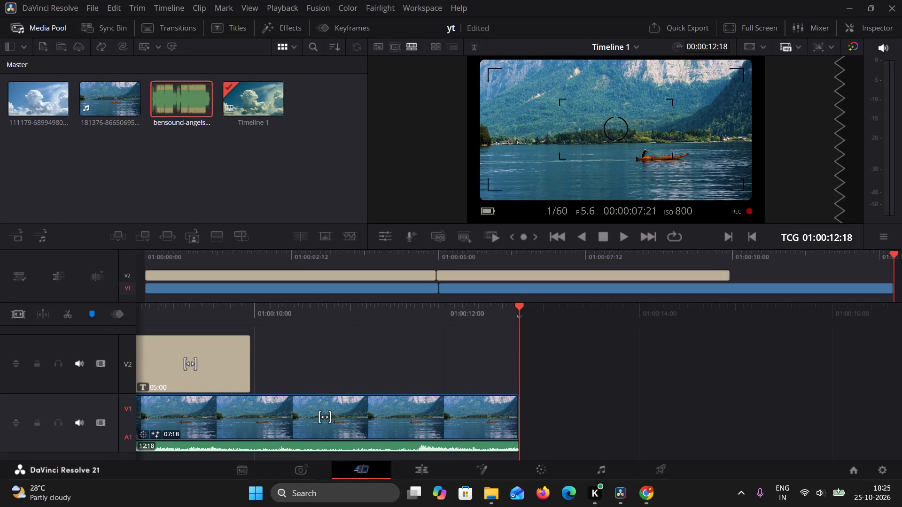
Switch to Chrome and open the Videos section of pixabay.com.
{"action": "left_click", "coordinate": [654, 499]}
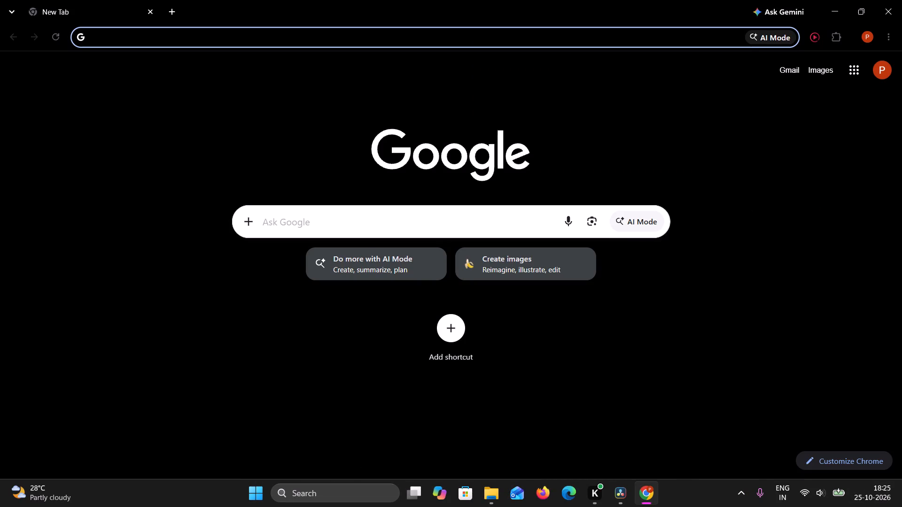
{"action": "type", "text": "pixabay4"}
{"action": "key", "text": "BackSpace"}
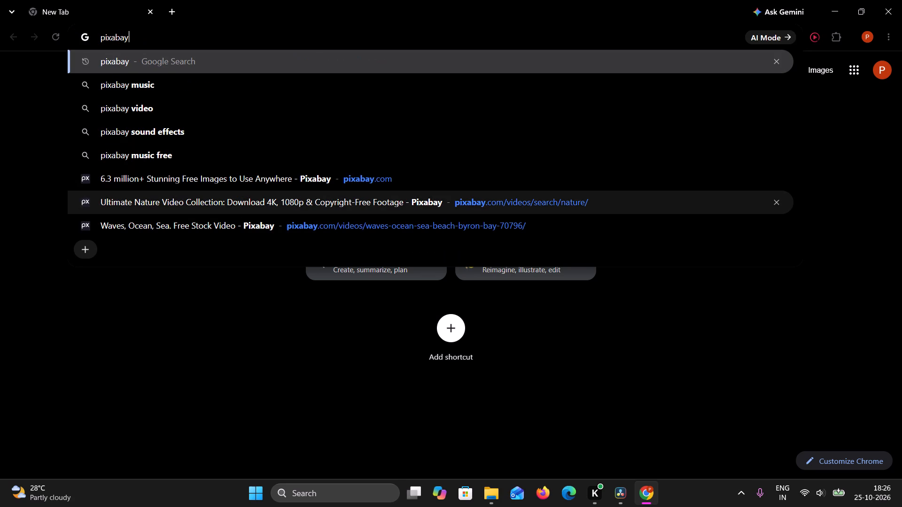
{"action": "left_click", "coordinate": [605, 185]}
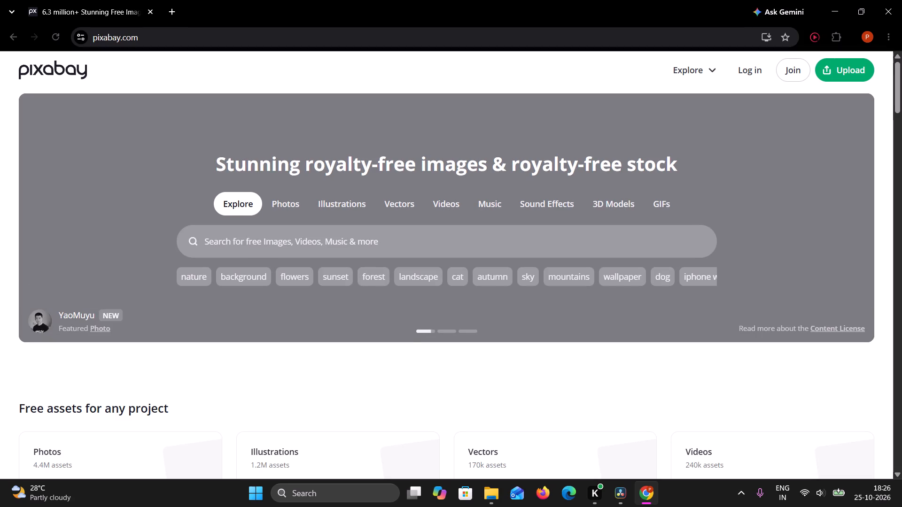
{"action": "left_click", "coordinate": [448, 206]}
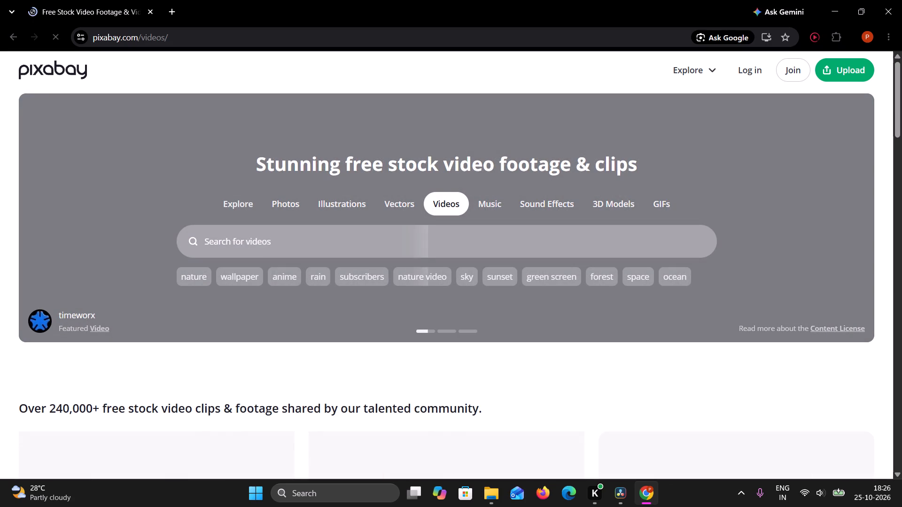
Search Pixabay videos for "waterfall" and look through the results for a suitable landscape clip.
{"action": "left_click", "coordinate": [380, 242]}
{"action": "type", "text": "waterfall"}
{"action": "key", "text": "Return"}
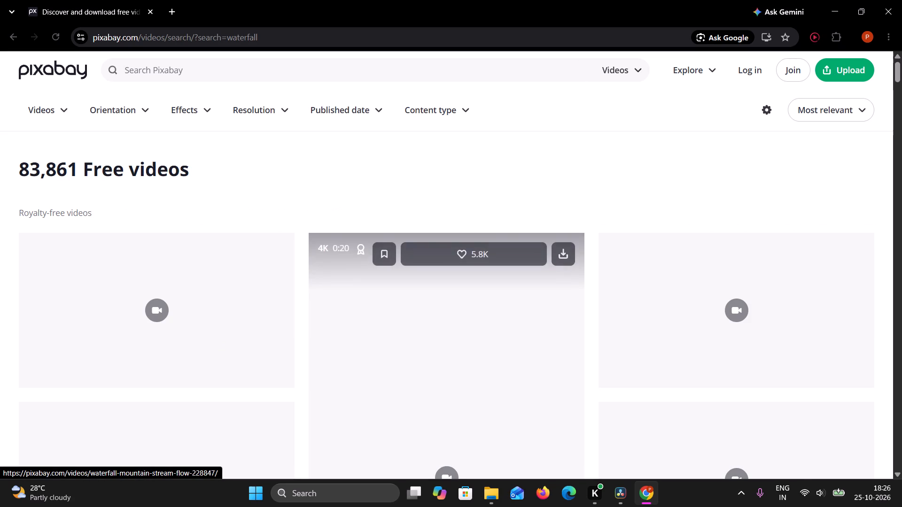
{"action": "scroll", "coordinate": [422, 220], "scroll_direction": "down", "scroll_amount": 1}
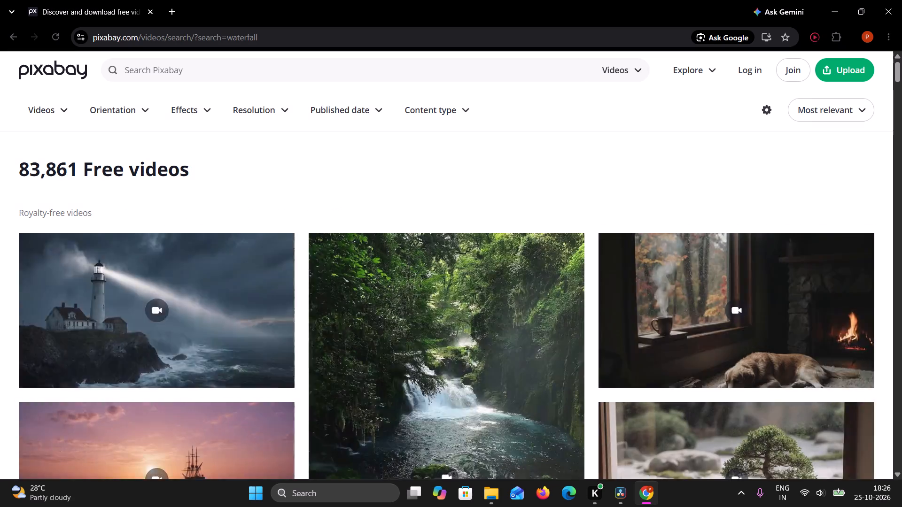
{"action": "scroll", "coordinate": [422, 220], "scroll_direction": "down", "scroll_amount": 1}
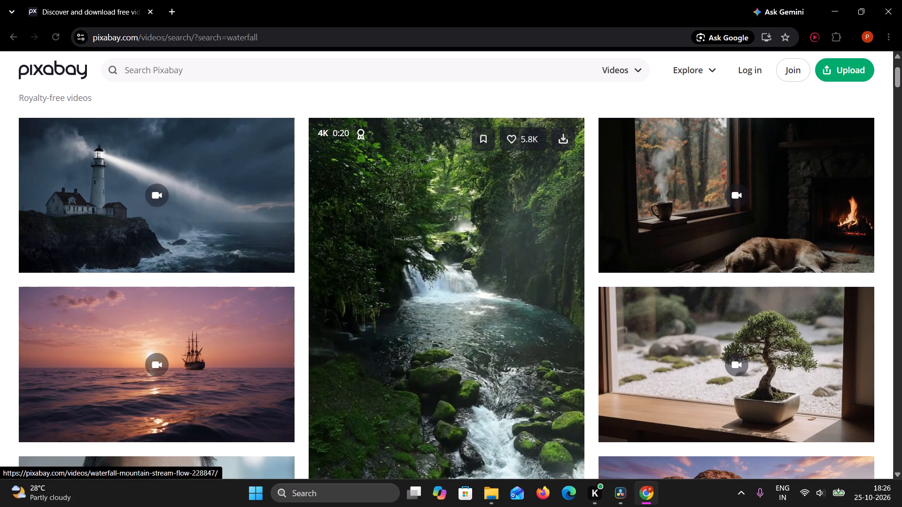
{"action": "scroll", "coordinate": [422, 220], "scroll_direction": "down", "scroll_amount": 6}
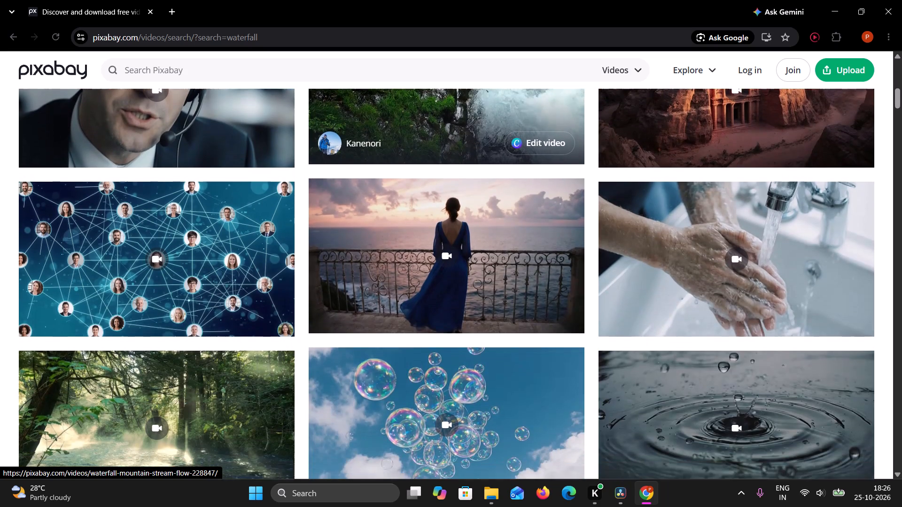
{"action": "scroll", "coordinate": [420, 224], "scroll_direction": "down", "scroll_amount": 3}
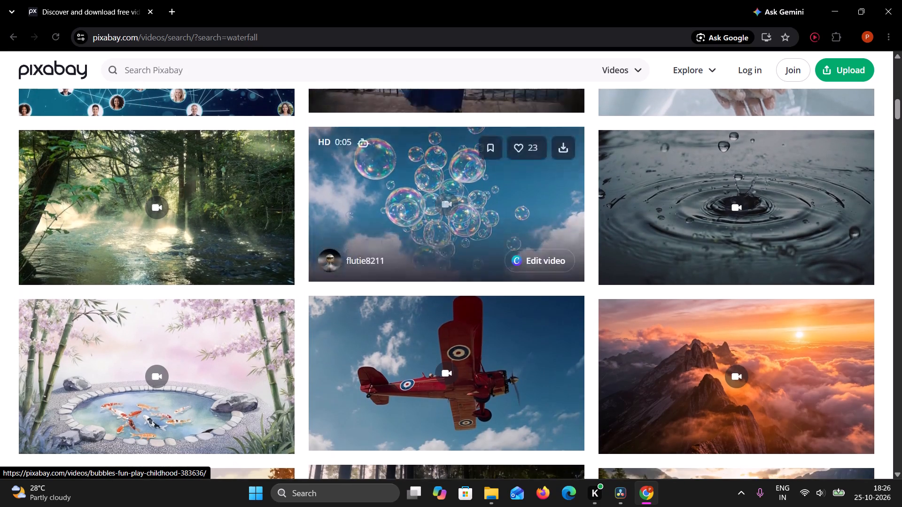
{"action": "scroll", "coordinate": [420, 224], "scroll_direction": "down", "scroll_amount": 1}
{"action": "scroll", "coordinate": [456, 248], "scroll_direction": "down", "scroll_amount": 2}
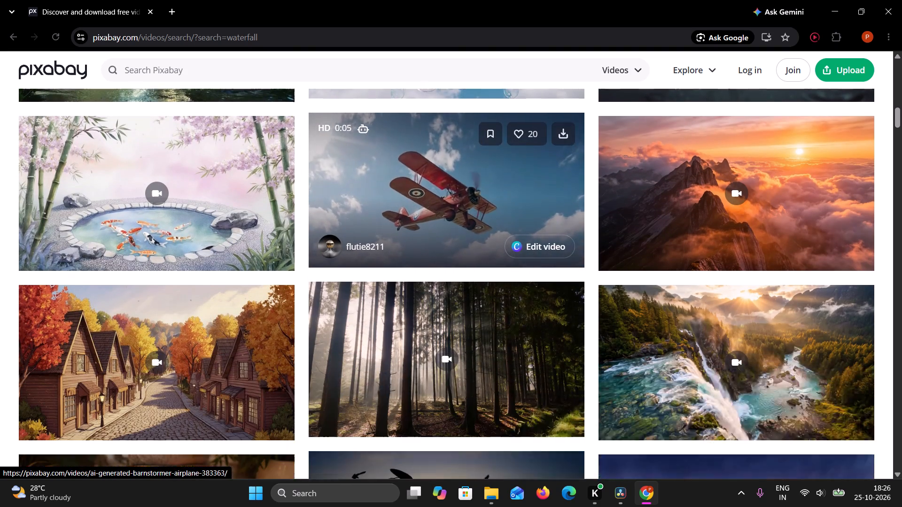
{"action": "scroll", "coordinate": [427, 339], "scroll_direction": "down", "scroll_amount": 2}
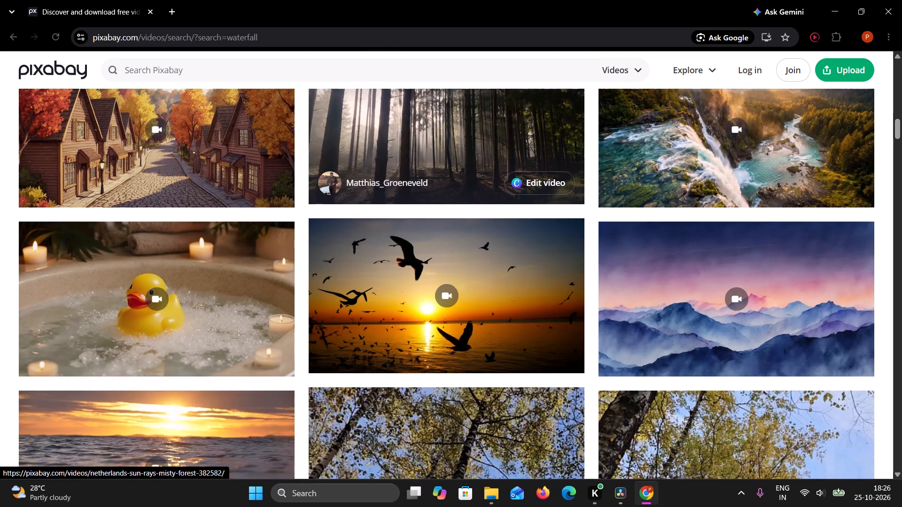
{"action": "scroll", "coordinate": [477, 405], "scroll_direction": "down", "scroll_amount": 5}
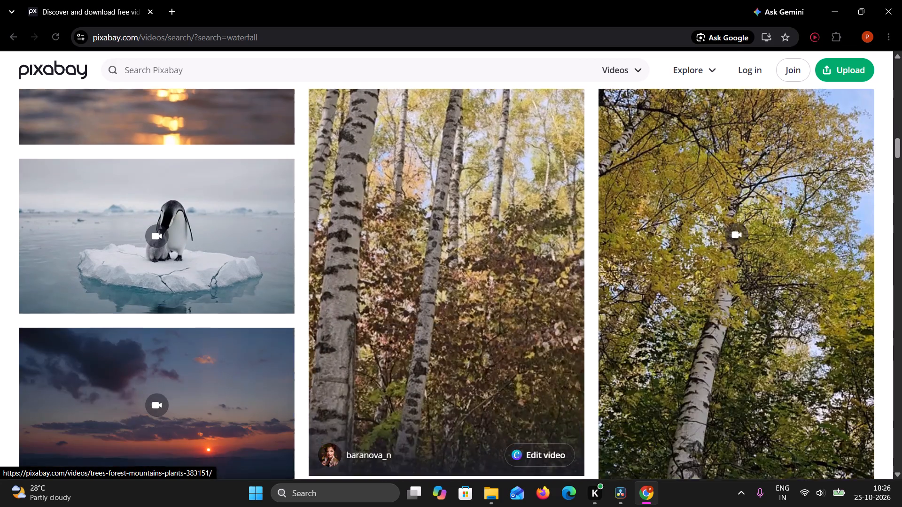
{"action": "scroll", "coordinate": [477, 405], "scroll_direction": "down", "scroll_amount": 2}
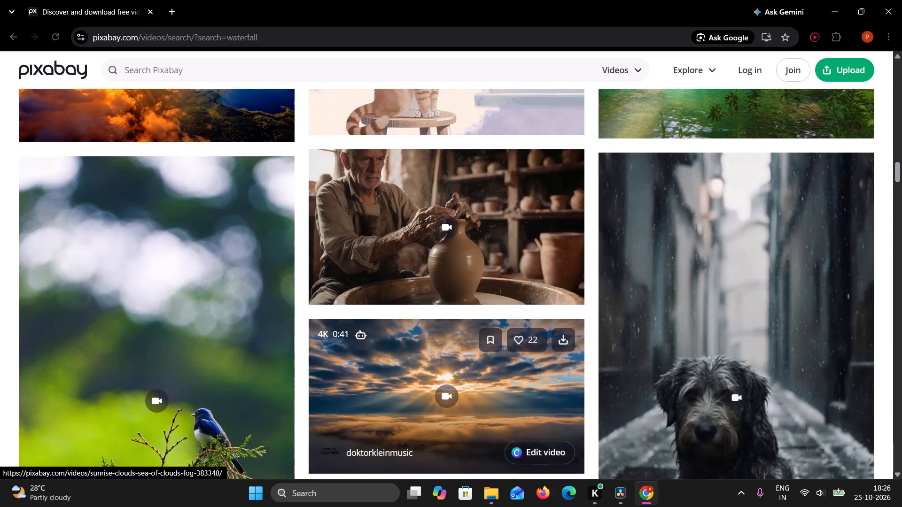
{"action": "scroll", "coordinate": [477, 405], "scroll_direction": "up", "scroll_amount": 1}
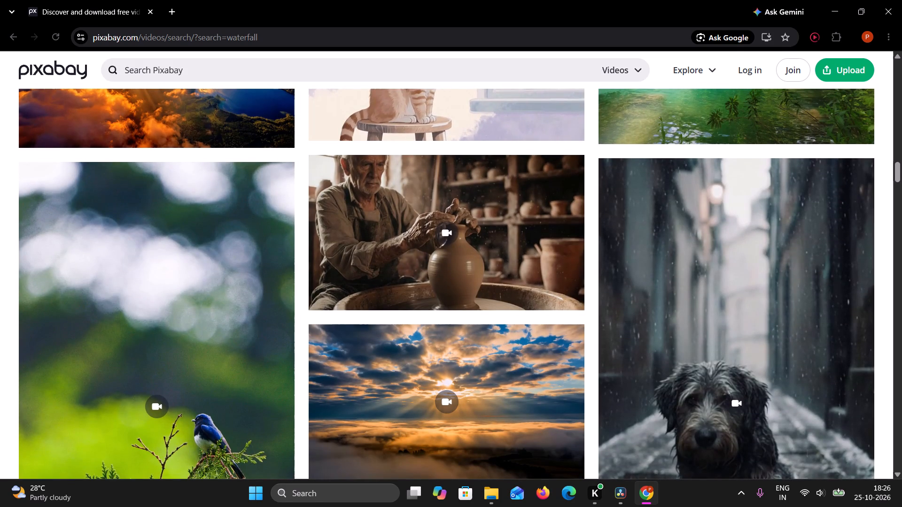
Search Pixabay videos for "river" and look through the results for a landscape clip to add.
{"action": "left_click", "coordinate": [264, 69]}
{"action": "type", "text": "river"}
{"action": "key", "text": "Return"}
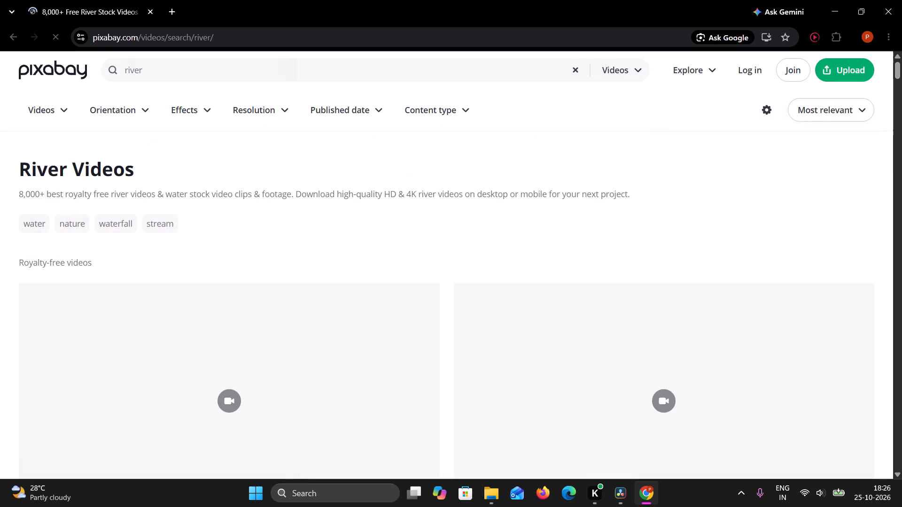
{"action": "scroll", "coordinate": [358, 250], "scroll_direction": "down", "scroll_amount": 2}
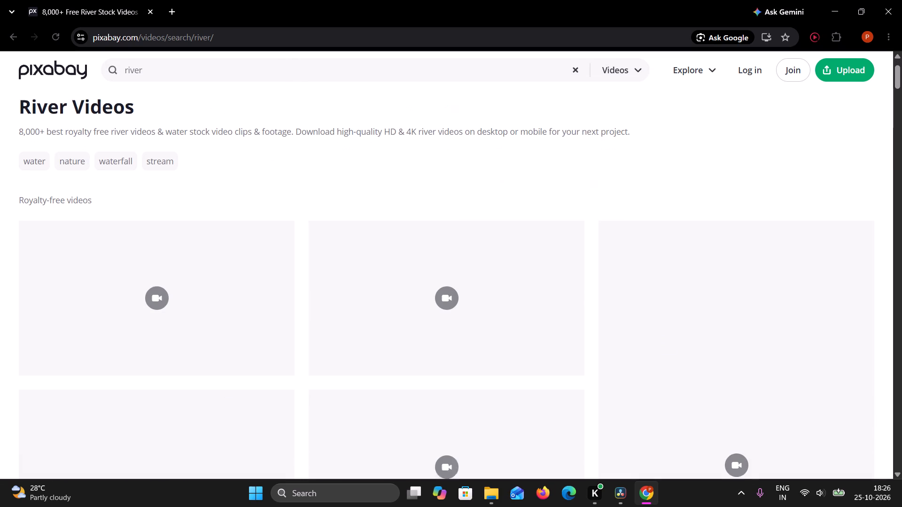
{"action": "scroll", "coordinate": [358, 250], "scroll_direction": "down", "scroll_amount": 1}
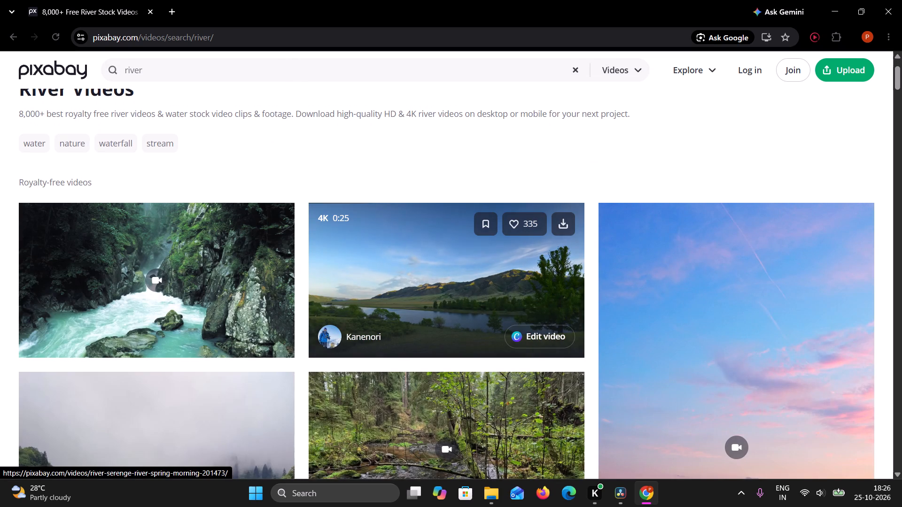
{"action": "scroll", "coordinate": [212, 307], "scroll_direction": "down", "scroll_amount": 5}
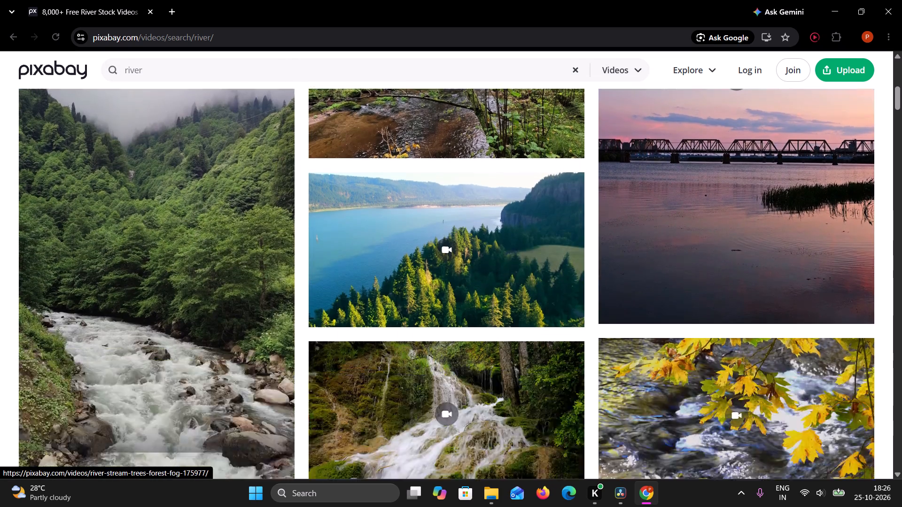
{"action": "scroll", "coordinate": [212, 307], "scroll_direction": "down", "scroll_amount": 1}
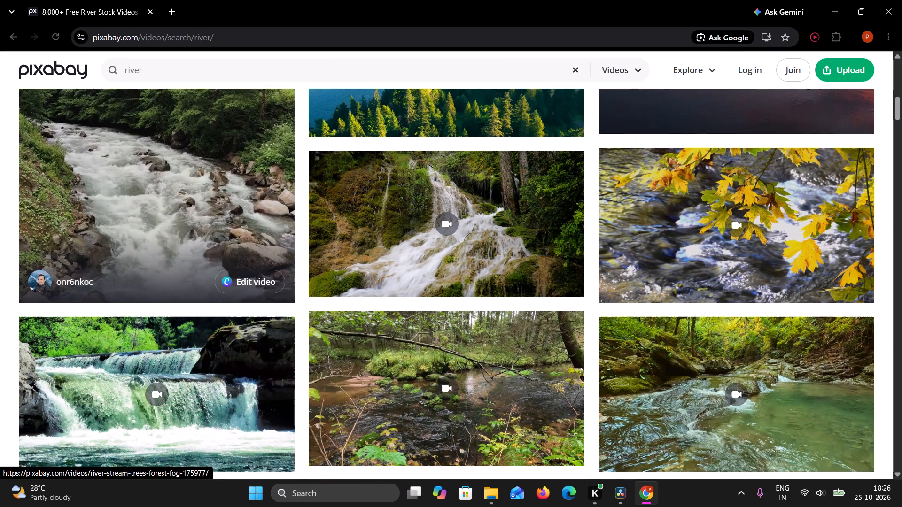
{"action": "scroll", "coordinate": [212, 307], "scroll_direction": "down", "scroll_amount": 1}
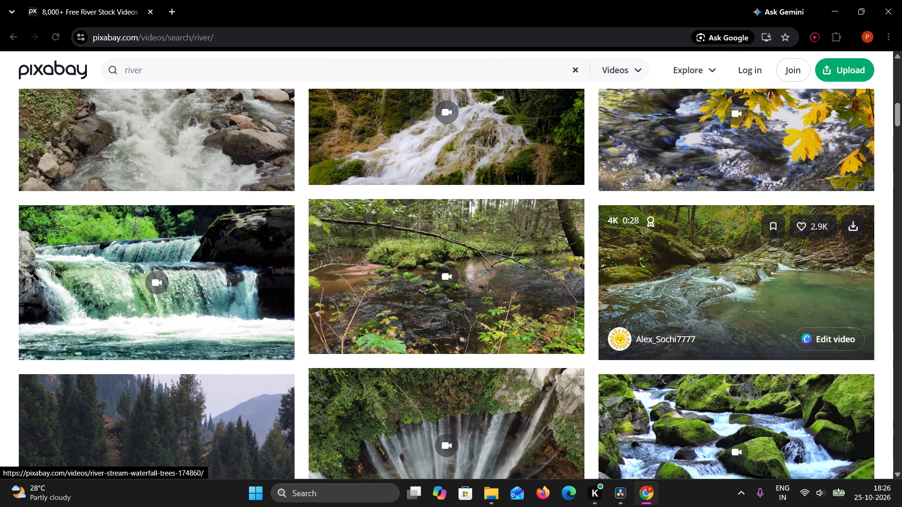
{"action": "scroll", "coordinate": [758, 278], "scroll_direction": "down", "scroll_amount": 3}
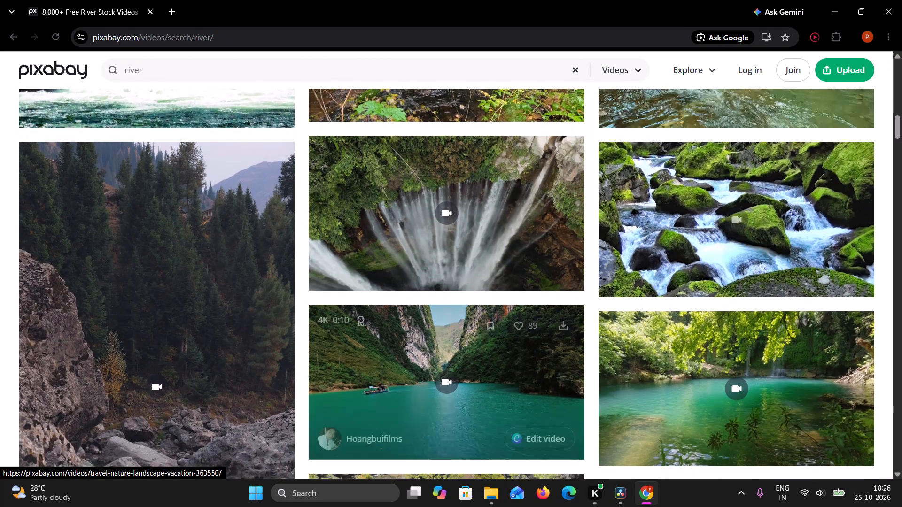
Download the 4K green river gorge clip by Hoangbuifilms and save it as 363550_medium in the Downloads folder.
{"action": "left_click", "coordinate": [562, 320]}
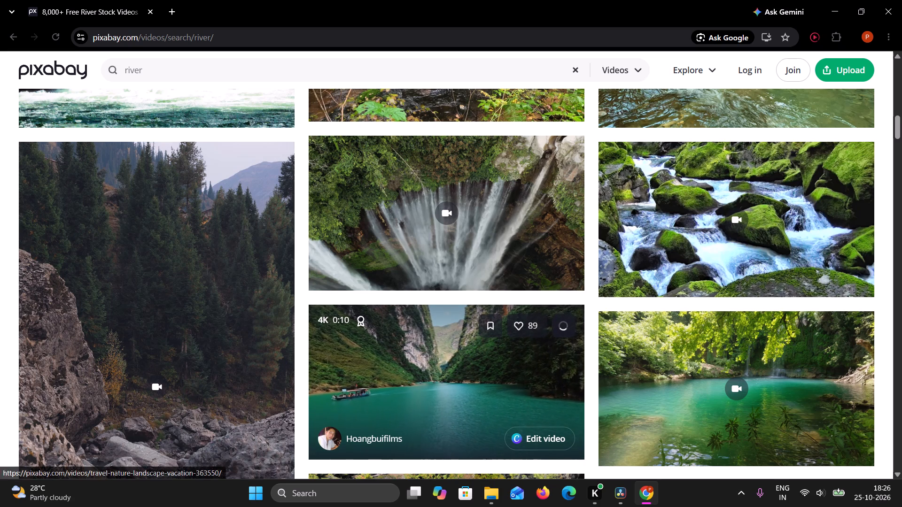
{"action": "scroll", "coordinate": [744, 411], "scroll_direction": "down", "scroll_amount": 3}
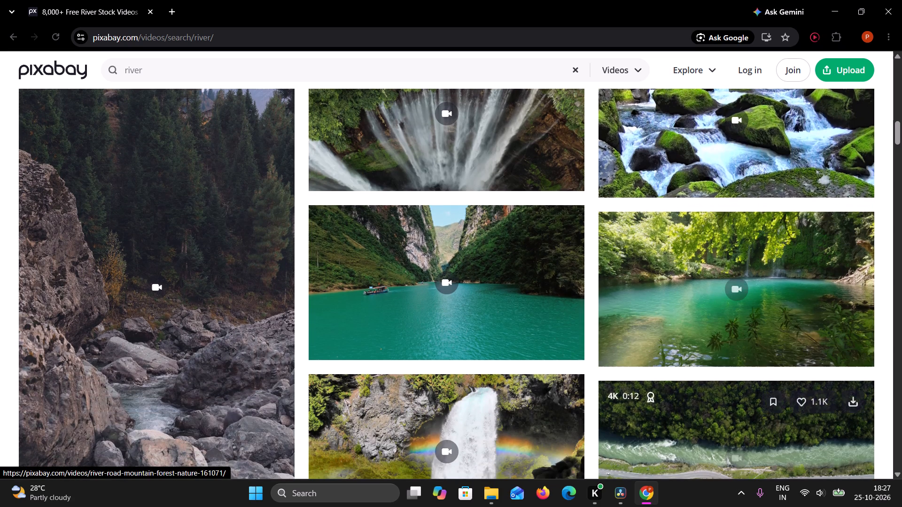
{"action": "left_click", "coordinate": [621, 504]}
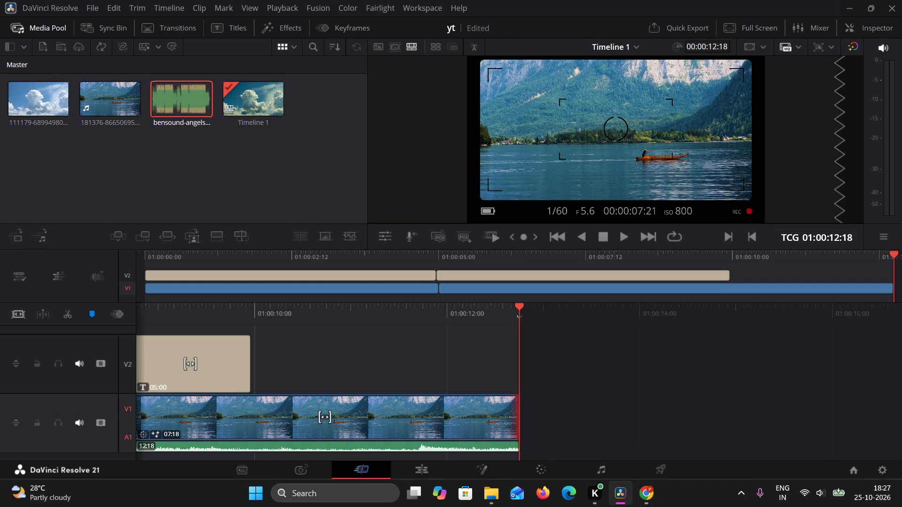
{"action": "left_click", "coordinate": [655, 505]}
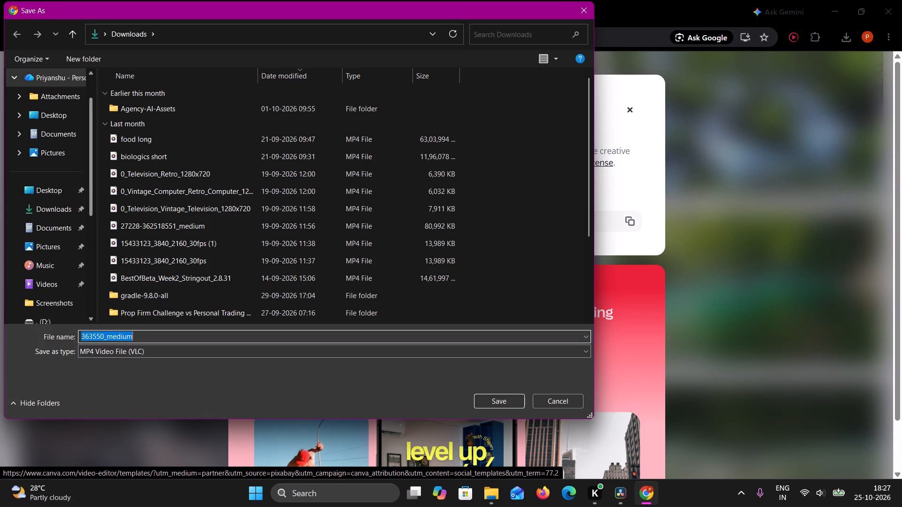
{"action": "left_click", "coordinate": [490, 408]}
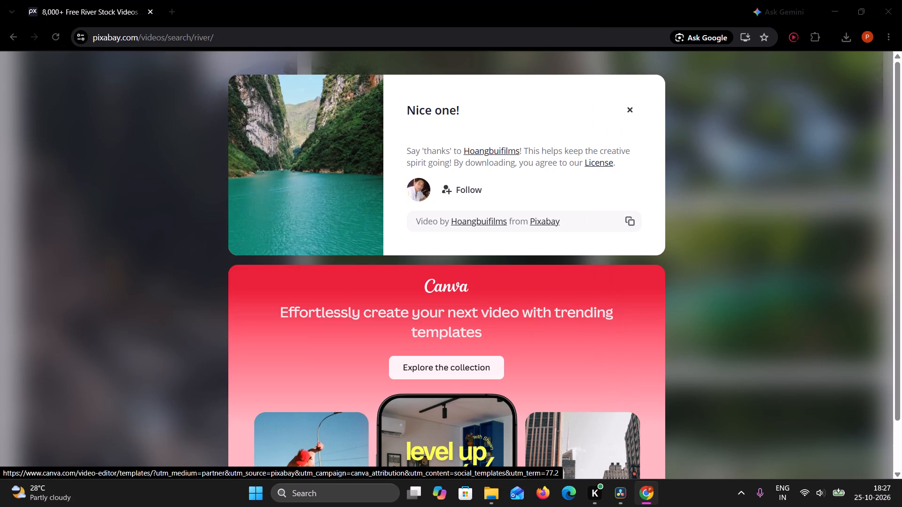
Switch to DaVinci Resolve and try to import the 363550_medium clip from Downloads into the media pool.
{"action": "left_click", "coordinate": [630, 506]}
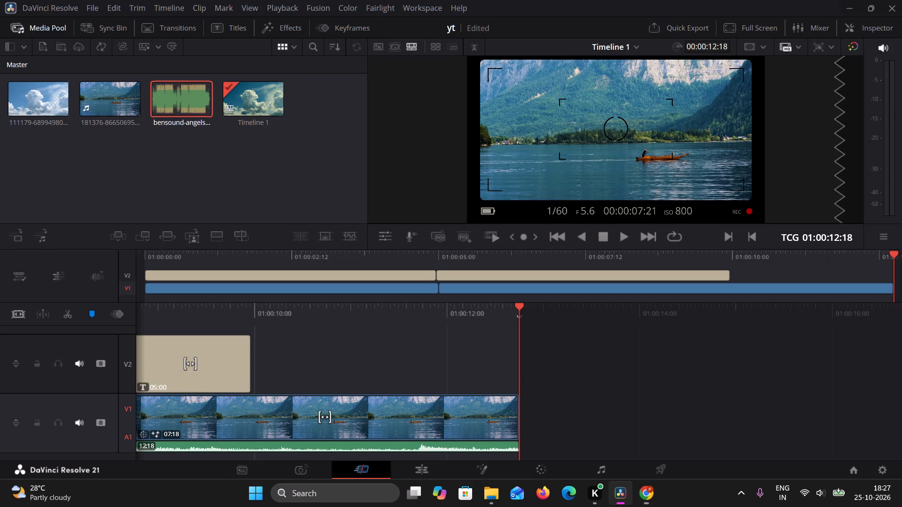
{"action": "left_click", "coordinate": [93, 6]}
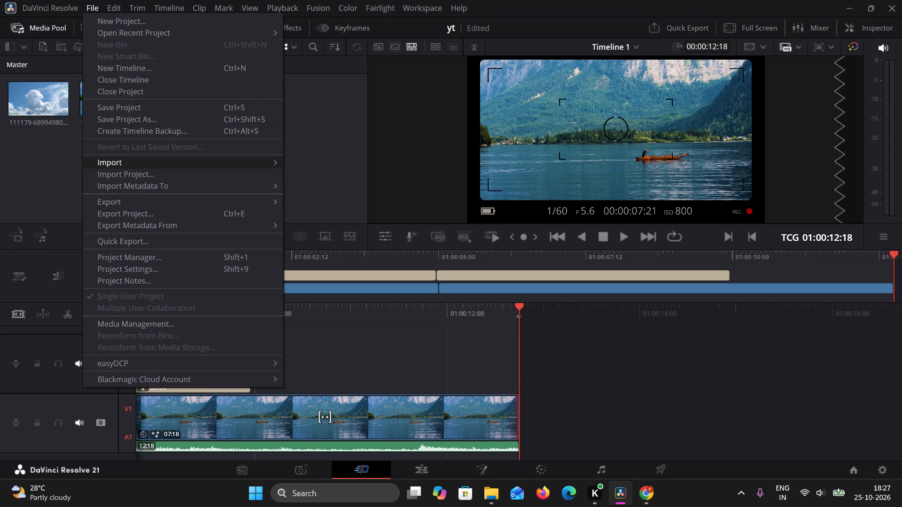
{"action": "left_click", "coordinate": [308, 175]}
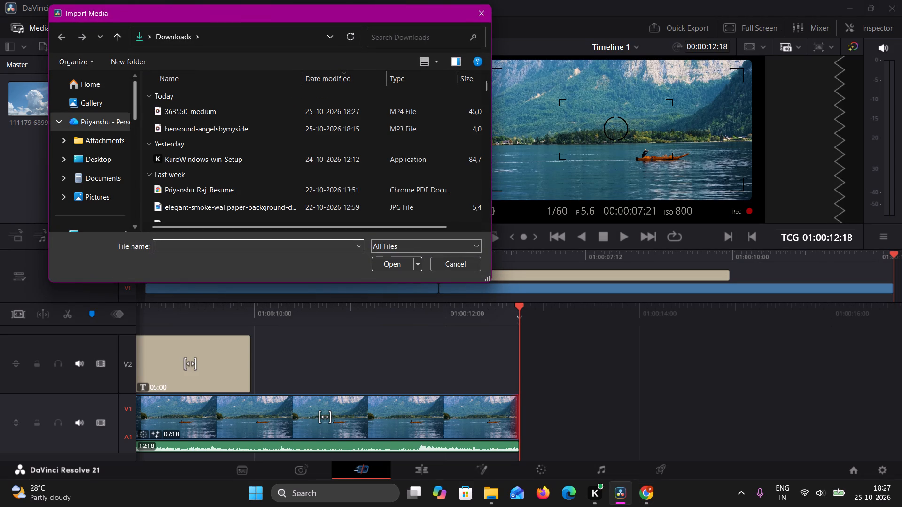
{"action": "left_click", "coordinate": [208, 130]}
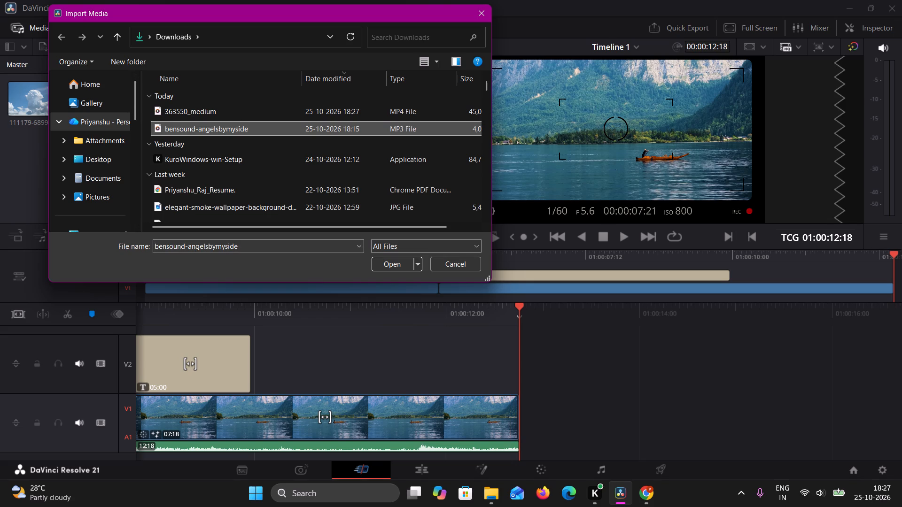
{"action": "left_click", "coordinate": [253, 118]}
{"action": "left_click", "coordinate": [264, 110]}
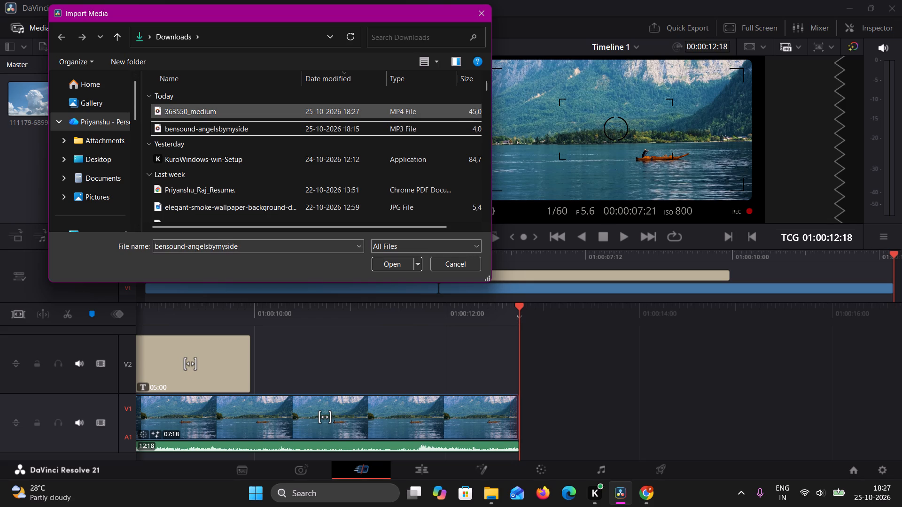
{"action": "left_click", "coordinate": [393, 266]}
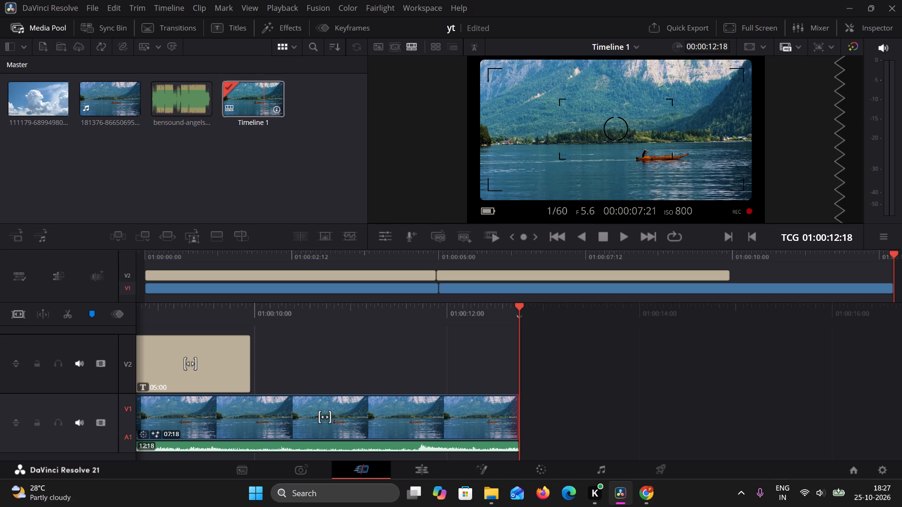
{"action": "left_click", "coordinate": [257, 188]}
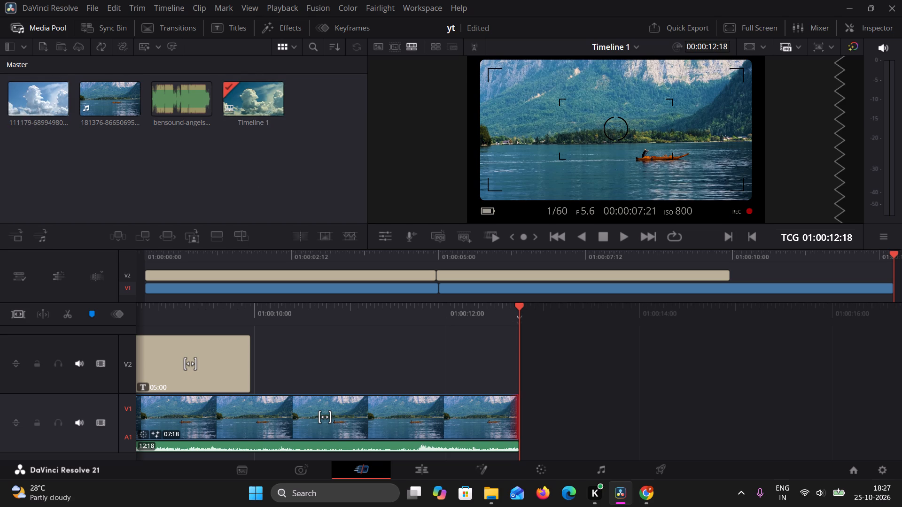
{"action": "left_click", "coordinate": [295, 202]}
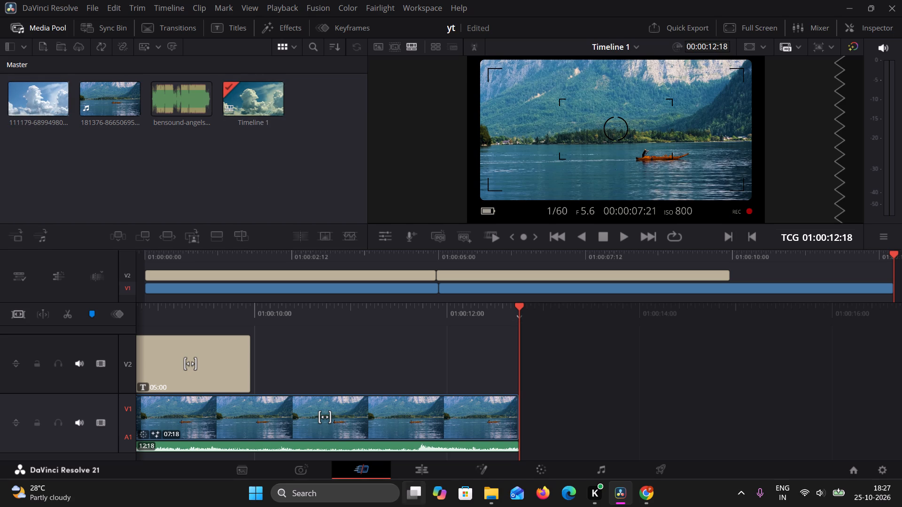
Switch to the Edit page and show the media pool's Master bin.
{"action": "left_click", "coordinate": [431, 474]}
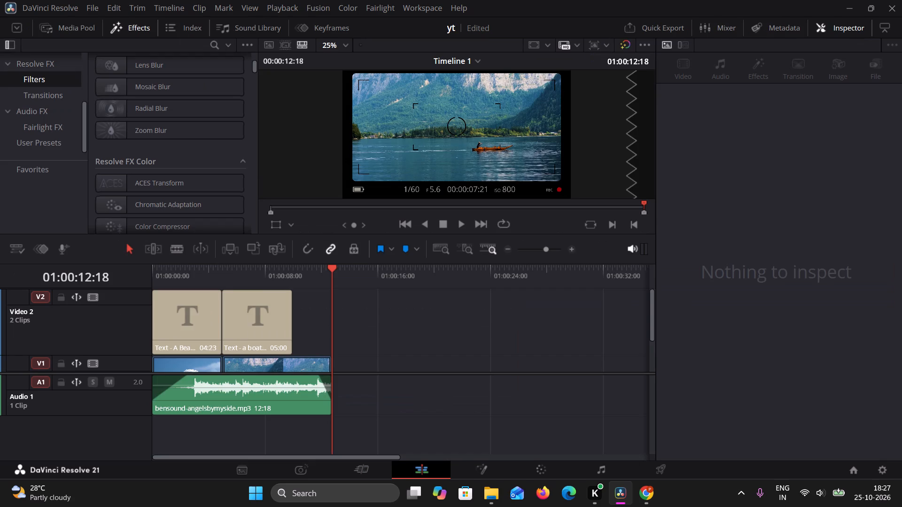
{"action": "left_click", "coordinate": [60, 27]}
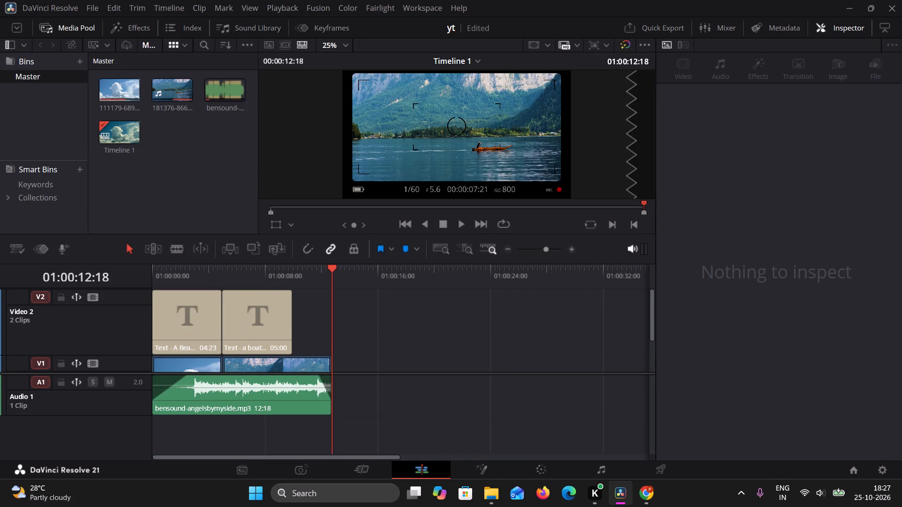
{"action": "left_click", "coordinate": [187, 188]}
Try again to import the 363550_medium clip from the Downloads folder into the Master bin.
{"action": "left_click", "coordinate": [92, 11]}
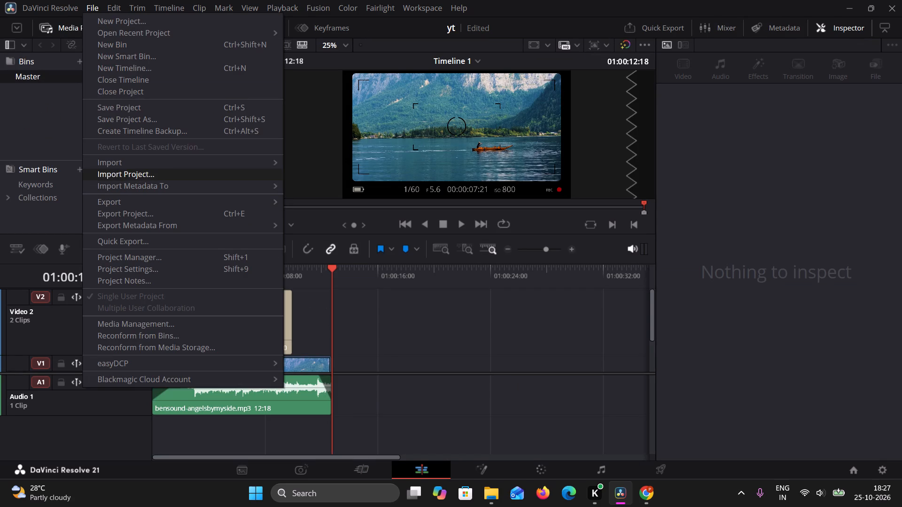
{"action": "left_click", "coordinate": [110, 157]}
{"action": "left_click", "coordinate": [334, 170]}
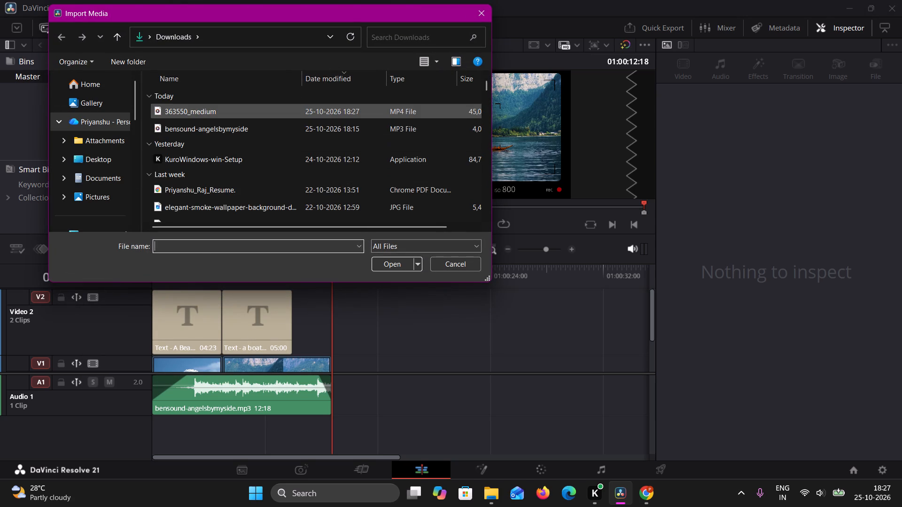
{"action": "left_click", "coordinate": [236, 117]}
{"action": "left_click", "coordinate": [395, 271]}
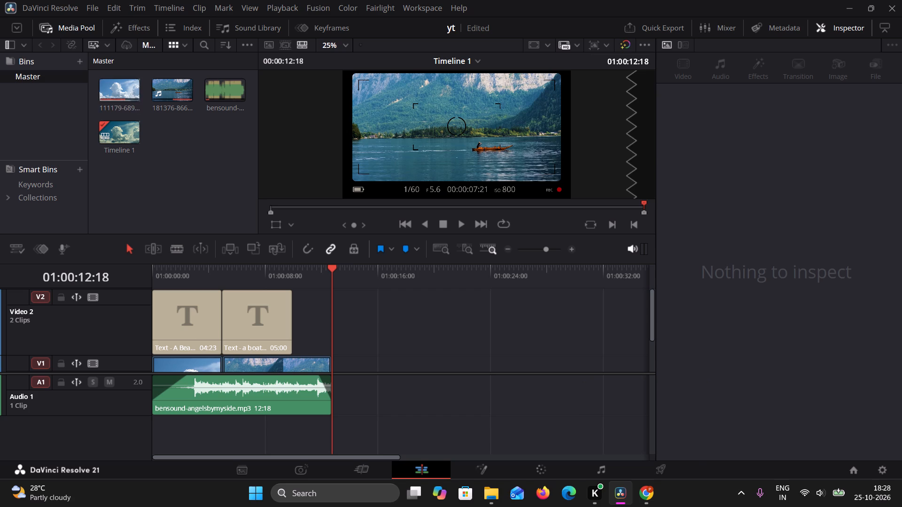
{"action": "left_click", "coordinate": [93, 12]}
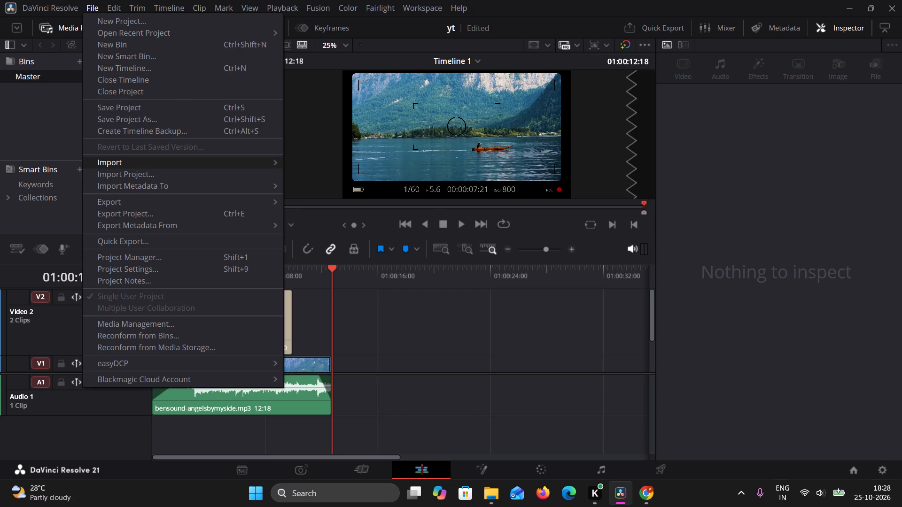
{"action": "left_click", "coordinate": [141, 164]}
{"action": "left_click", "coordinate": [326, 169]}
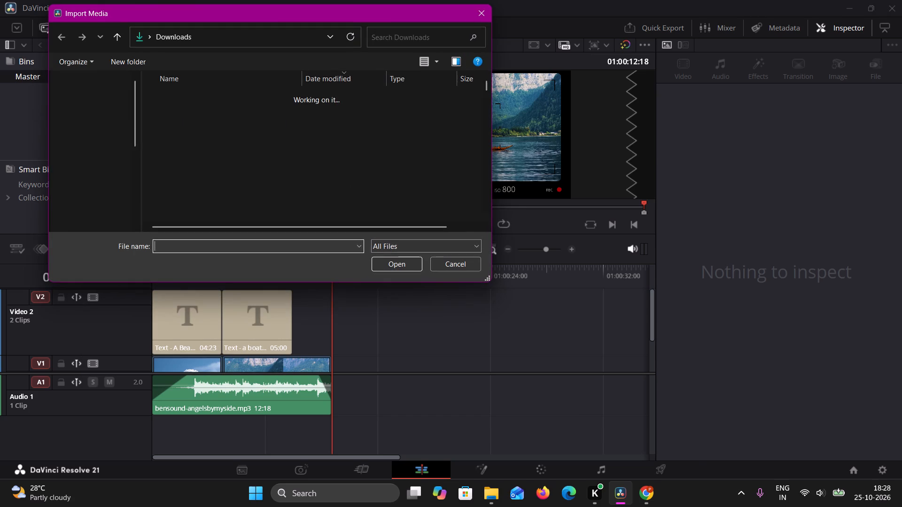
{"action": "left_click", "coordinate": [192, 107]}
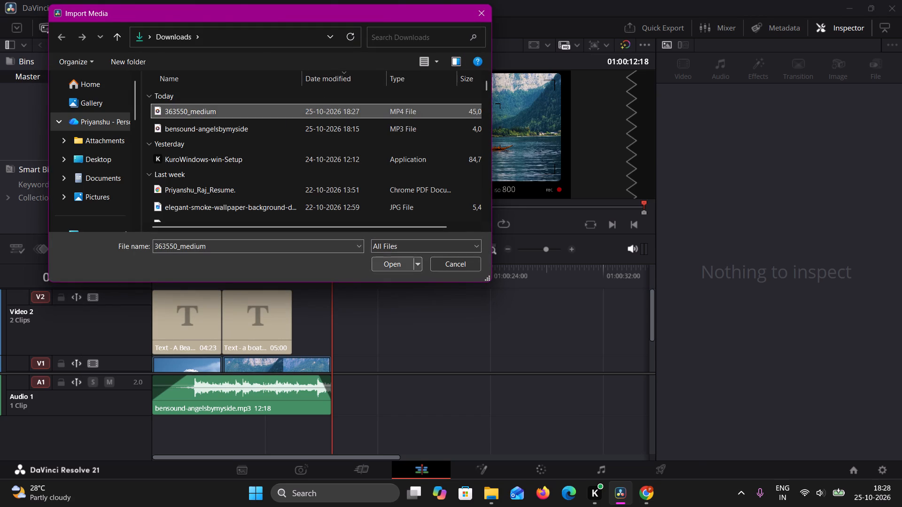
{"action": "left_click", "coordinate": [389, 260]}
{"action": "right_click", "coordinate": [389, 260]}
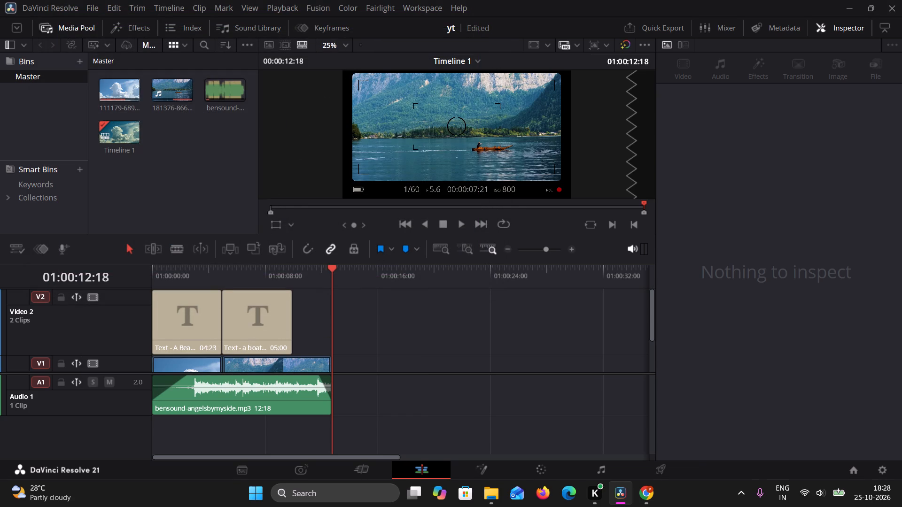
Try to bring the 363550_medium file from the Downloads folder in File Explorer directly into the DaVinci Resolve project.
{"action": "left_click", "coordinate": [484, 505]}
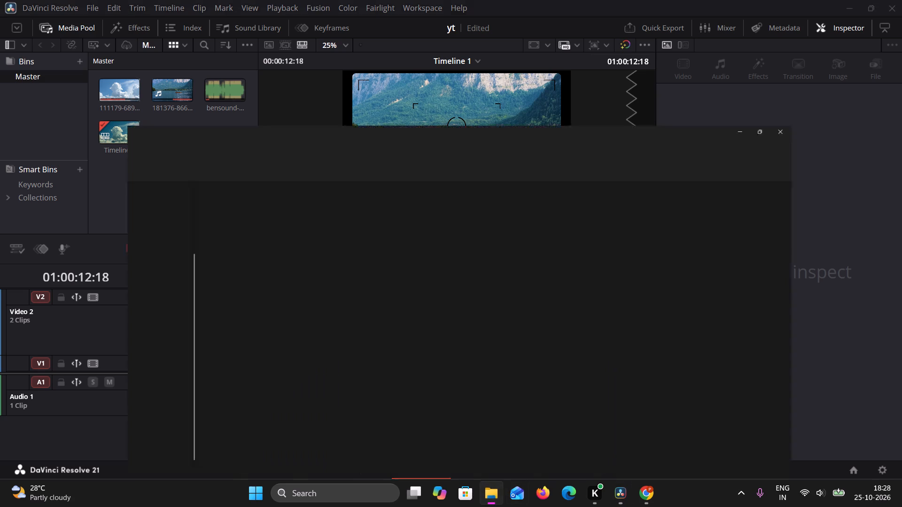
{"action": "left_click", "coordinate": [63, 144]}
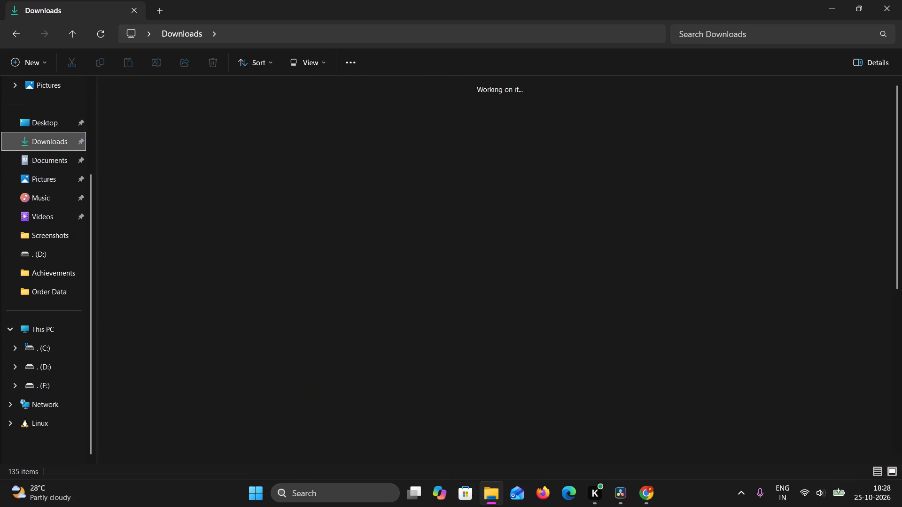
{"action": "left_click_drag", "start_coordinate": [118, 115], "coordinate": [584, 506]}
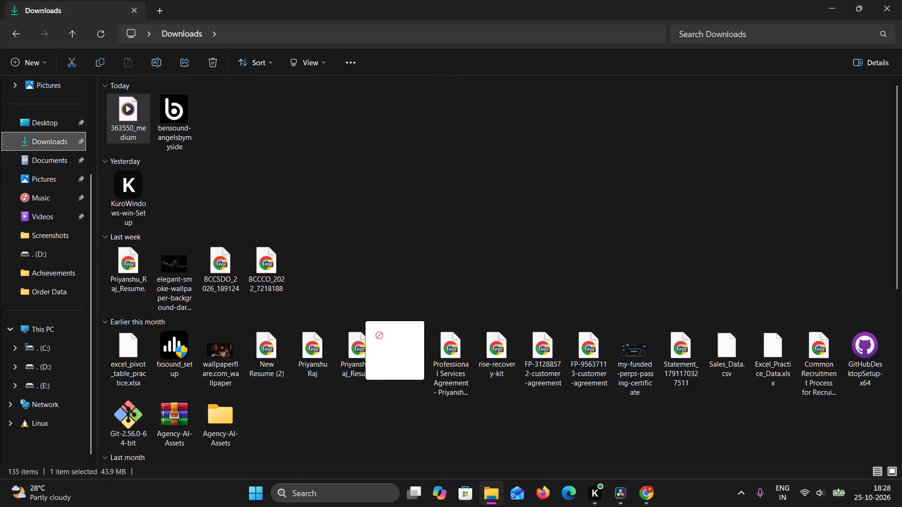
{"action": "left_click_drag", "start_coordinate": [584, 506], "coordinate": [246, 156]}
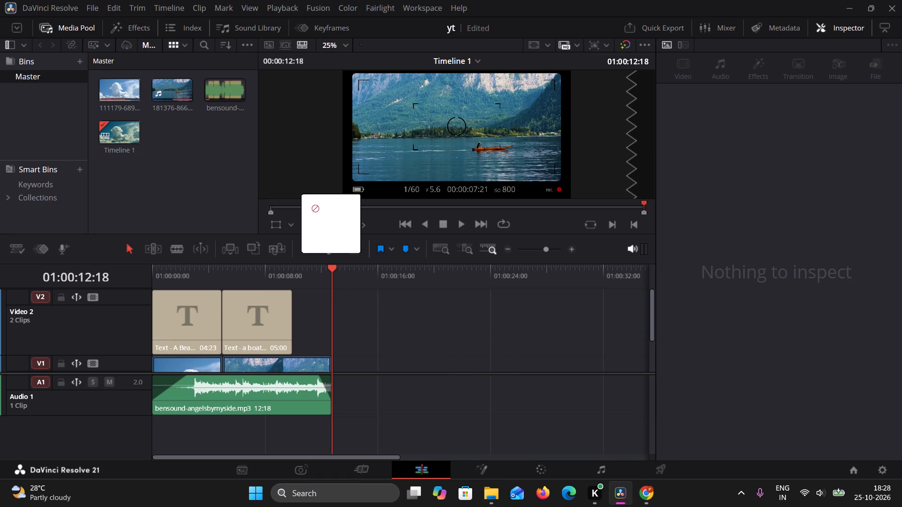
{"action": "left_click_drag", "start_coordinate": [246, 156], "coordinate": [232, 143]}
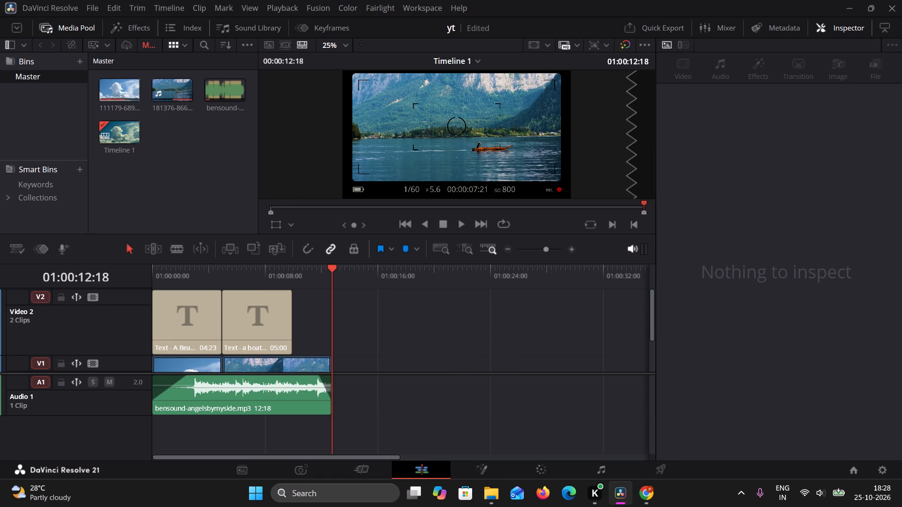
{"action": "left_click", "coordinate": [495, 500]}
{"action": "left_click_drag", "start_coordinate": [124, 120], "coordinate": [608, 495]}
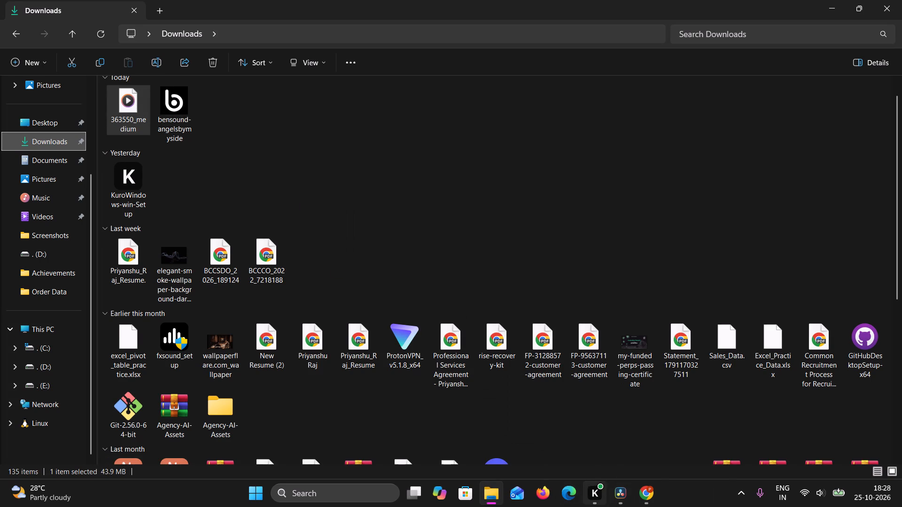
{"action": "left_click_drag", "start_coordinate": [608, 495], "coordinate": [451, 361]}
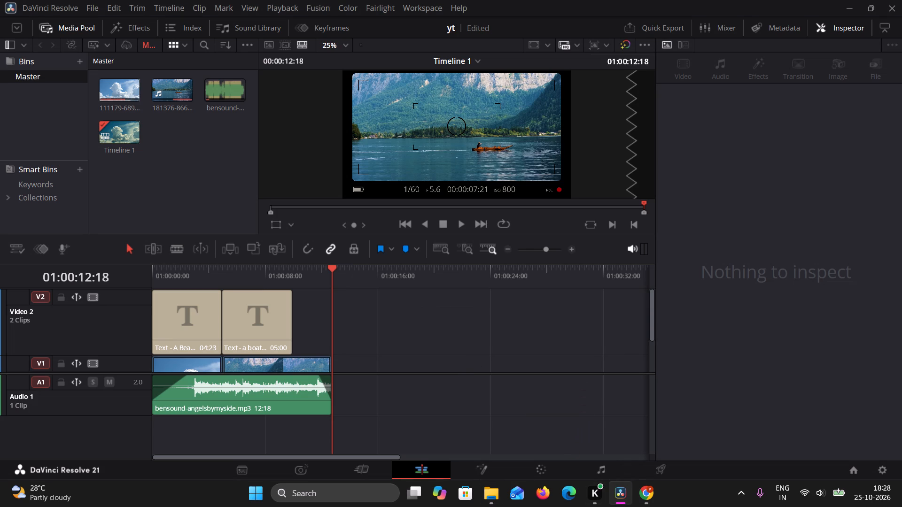
Open 363550_medium from File Explorer in Media Player to check whether it plays, and close the player.
{"action": "left_click", "coordinate": [490, 494]}
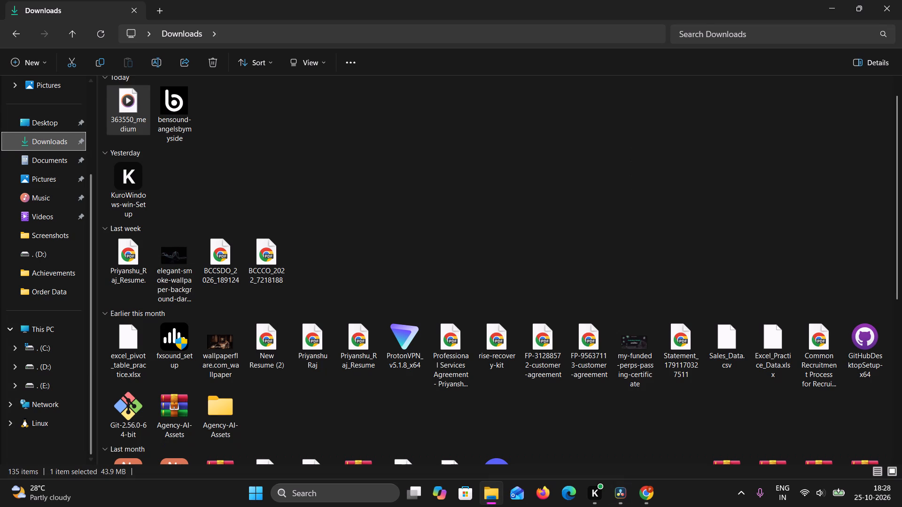
{"action": "double_click", "coordinate": [138, 118]}
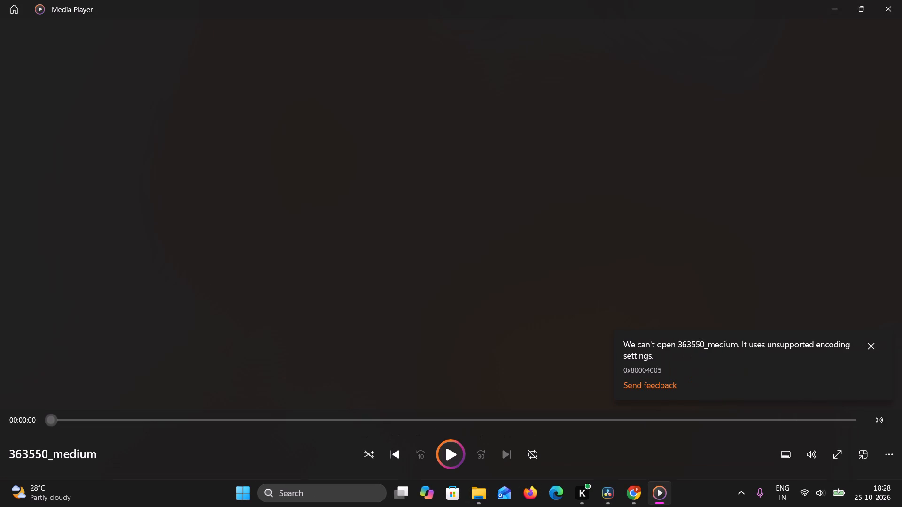
{"action": "left_click", "coordinate": [901, 0]}
Delete the 363550_medium file from the Downloads folder.
{"action": "key", "text": "Delete"}
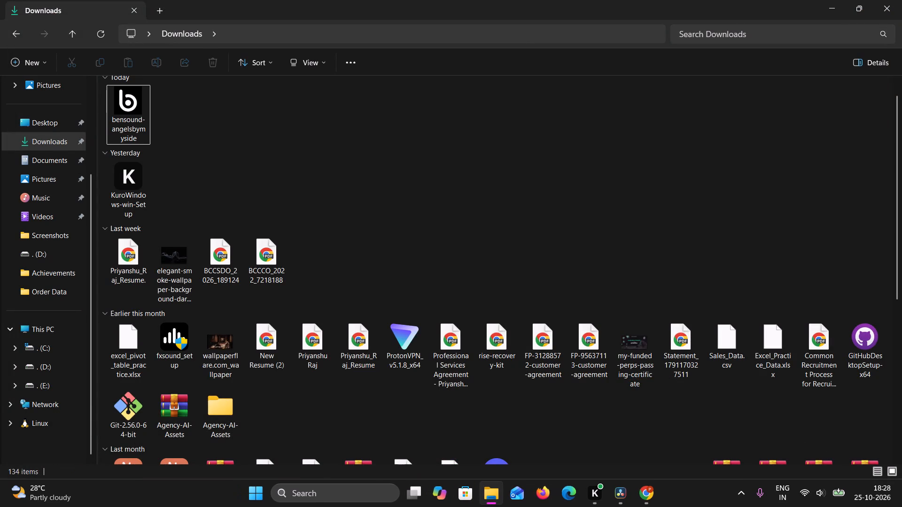
{"action": "left_click", "coordinate": [640, 499]}
{"action": "left_click", "coordinate": [631, 107]}
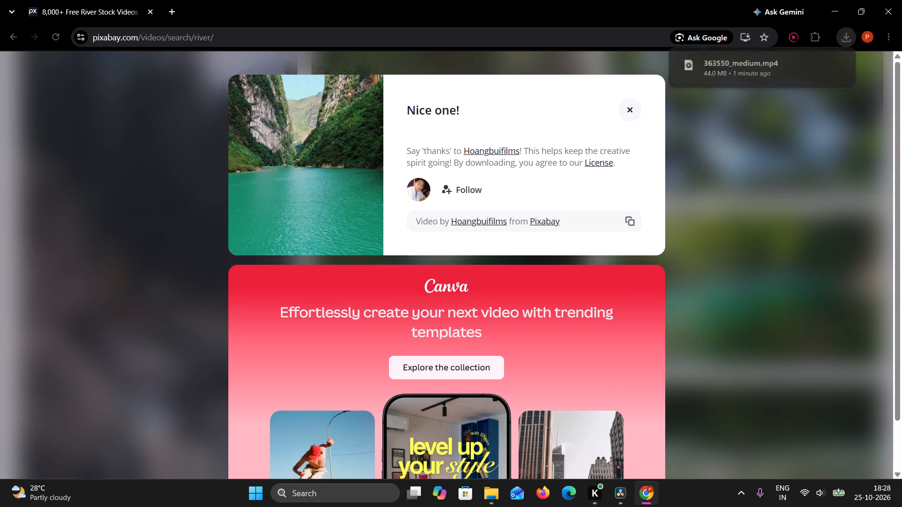
{"action": "scroll", "coordinate": [476, 376], "scroll_direction": "down", "scroll_amount": 8}
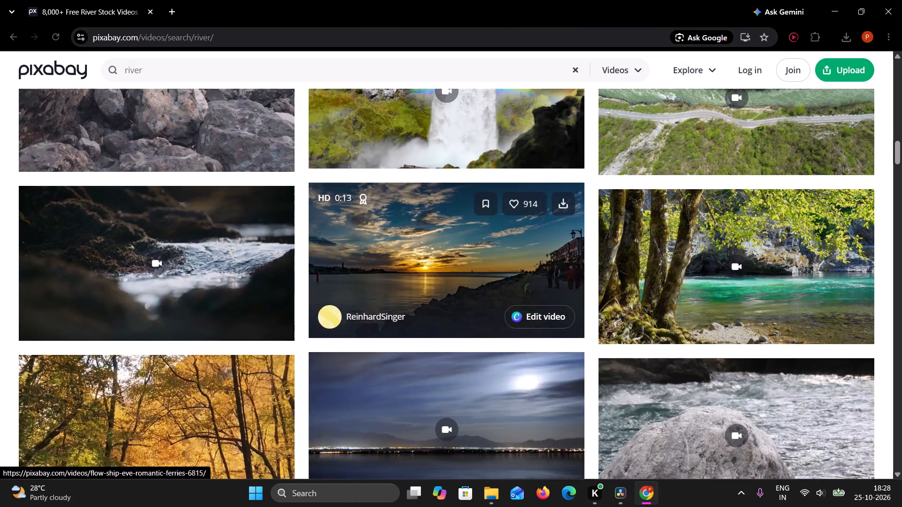
{"action": "scroll", "coordinate": [476, 376], "scroll_direction": "down", "scroll_amount": 3}
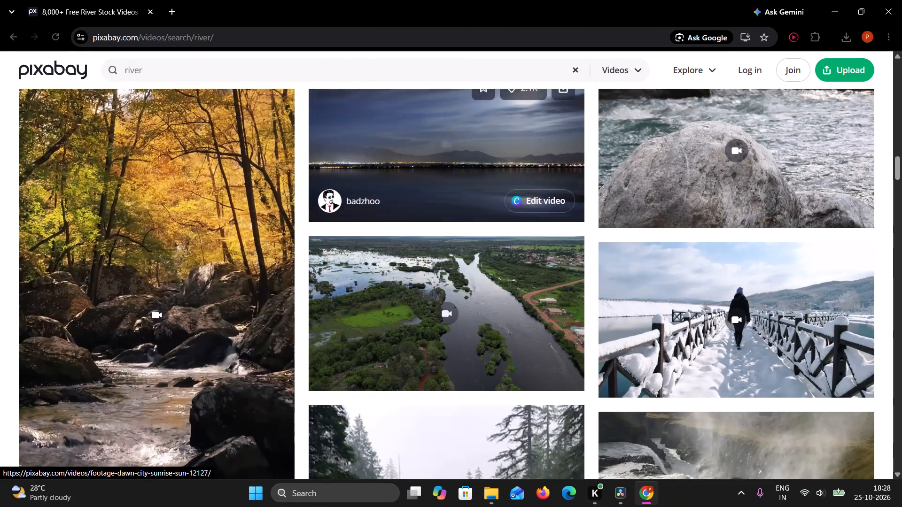
{"action": "scroll", "coordinate": [439, 157], "scroll_direction": "up", "scroll_amount": 2}
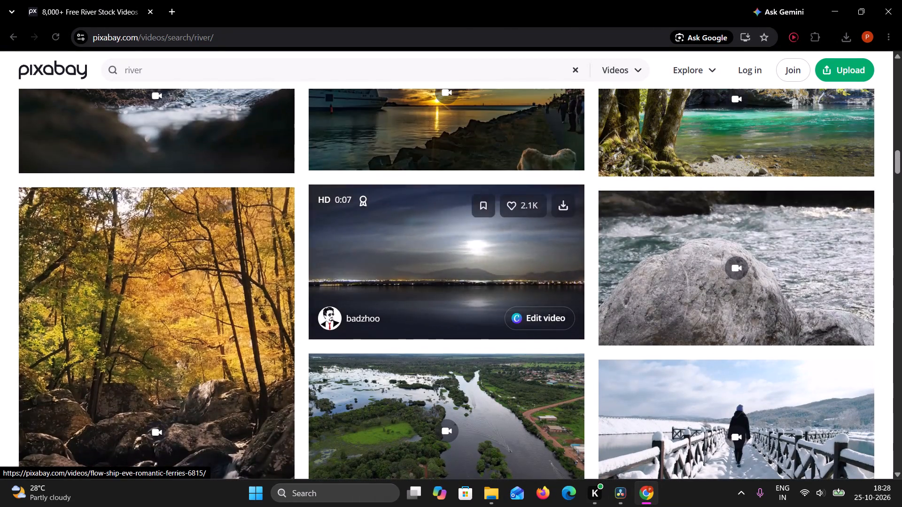
{"action": "left_click", "coordinate": [566, 207]}
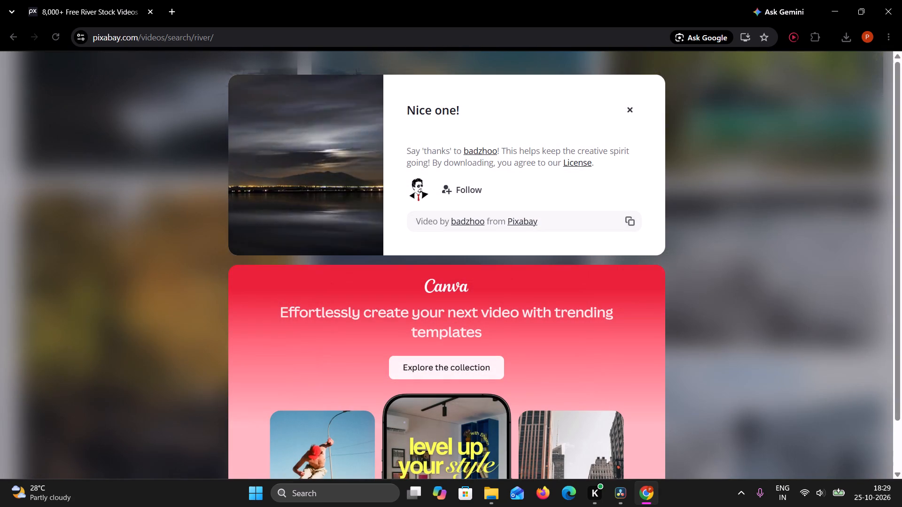
{"action": "left_click", "coordinate": [39, 215]}
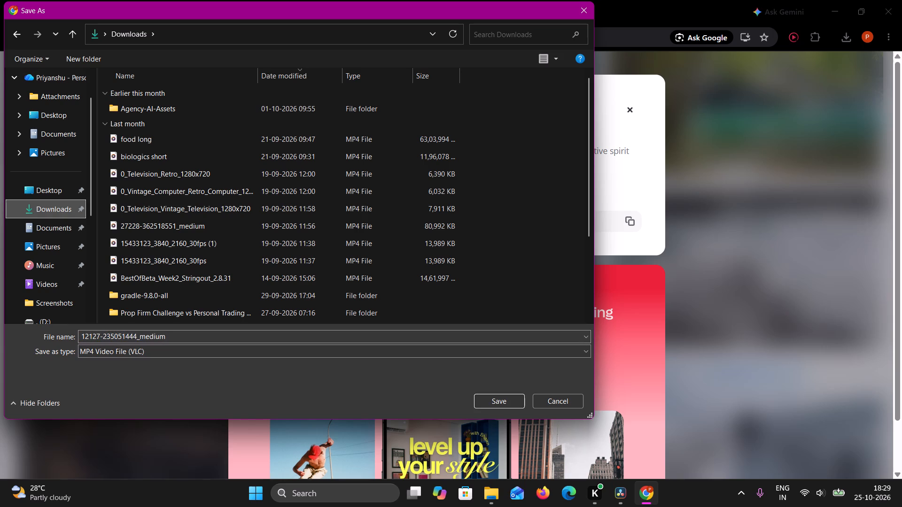
{"action": "left_click", "coordinate": [493, 401]}
{"action": "left_click", "coordinate": [622, 495]}
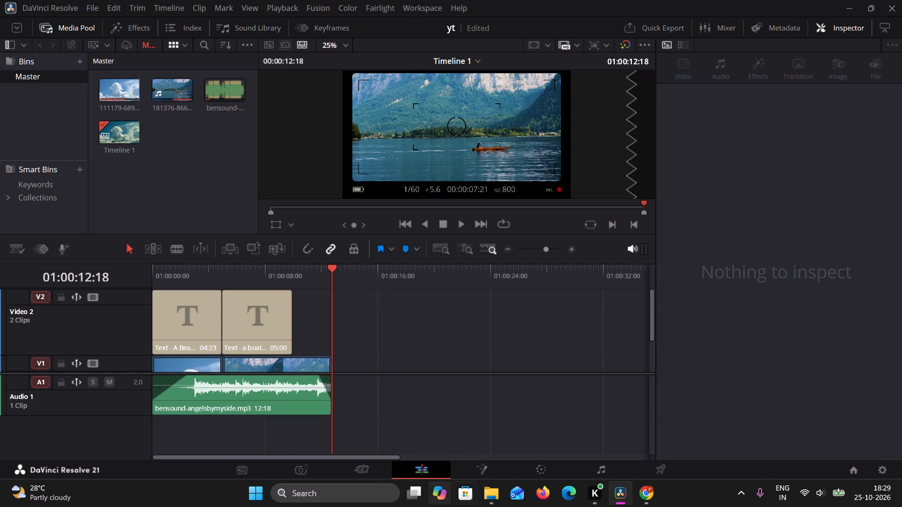
{"action": "left_click", "coordinate": [485, 496]}
{"action": "left_click_drag", "start_coordinate": [171, 118], "coordinate": [576, 506]}
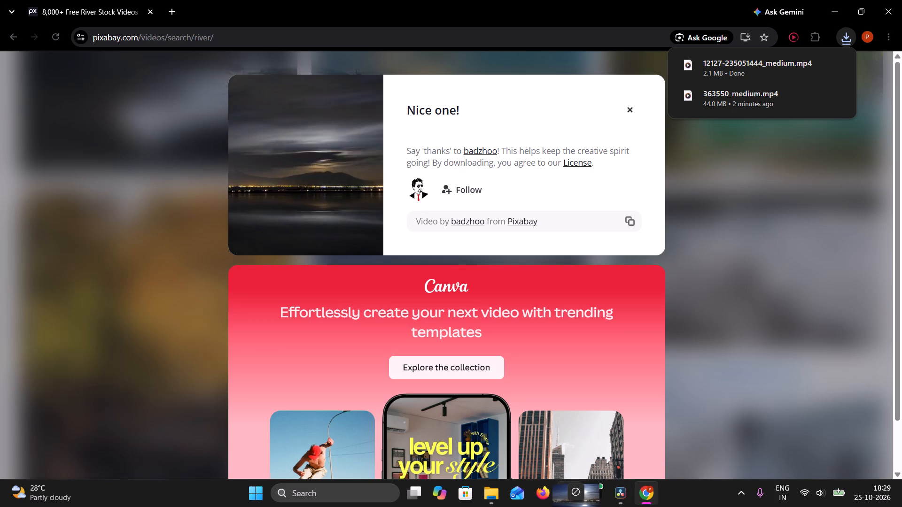
{"action": "left_click_drag", "start_coordinate": [576, 506], "coordinate": [199, 208]}
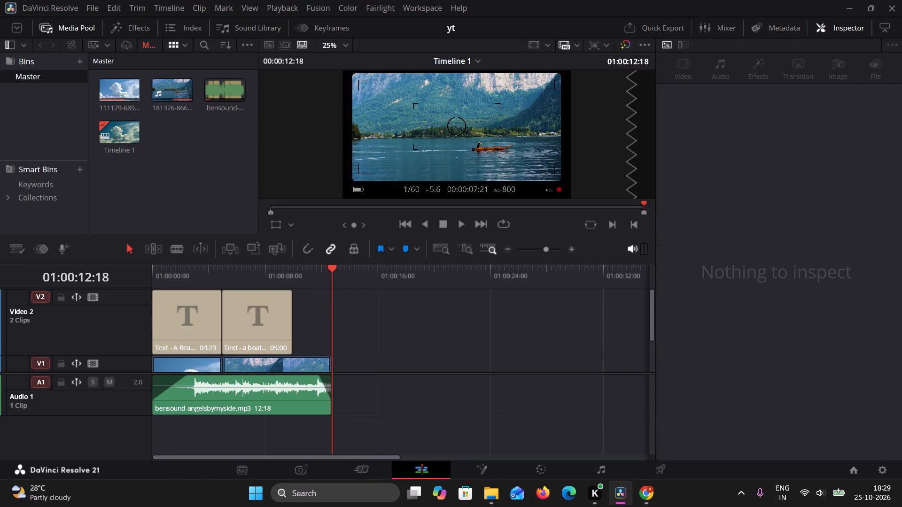
{"action": "left_click_drag", "start_coordinate": [119, 94], "coordinate": [317, 355]}
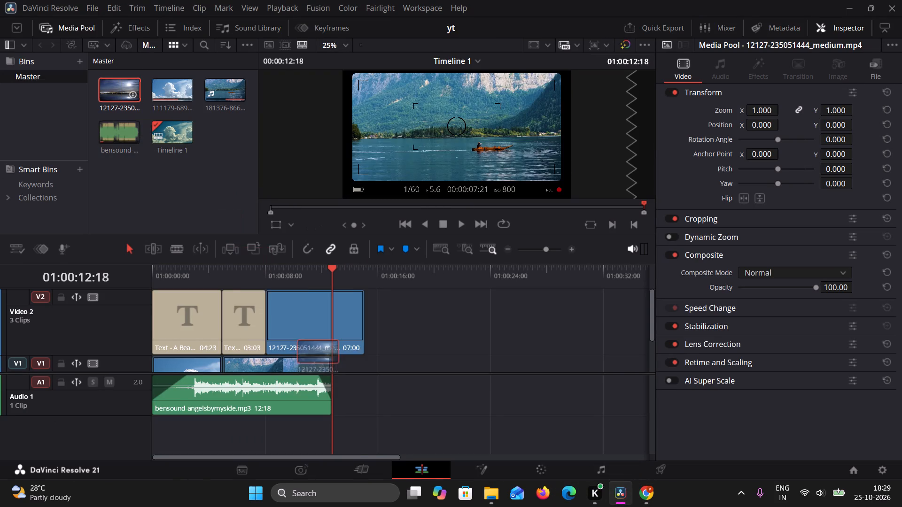
{"action": "left_click_drag", "start_coordinate": [317, 355], "coordinate": [349, 369]}
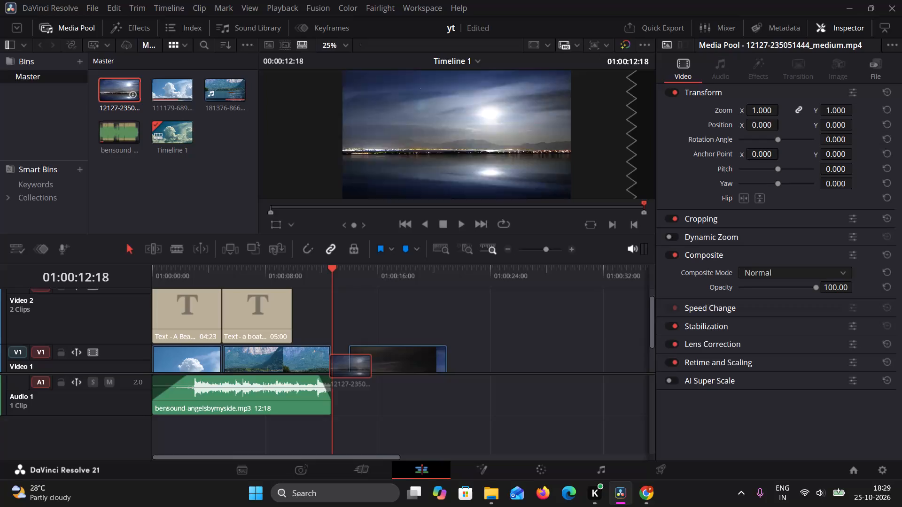
{"action": "left_click_drag", "start_coordinate": [349, 369], "coordinate": [334, 361]}
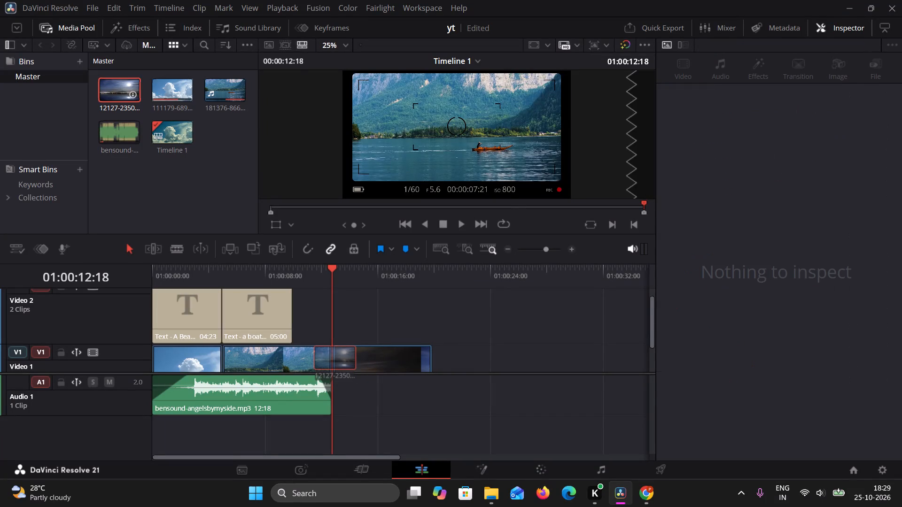
{"action": "scroll", "coordinate": [490, 313], "scroll_direction": "down", "scroll_amount": 3}
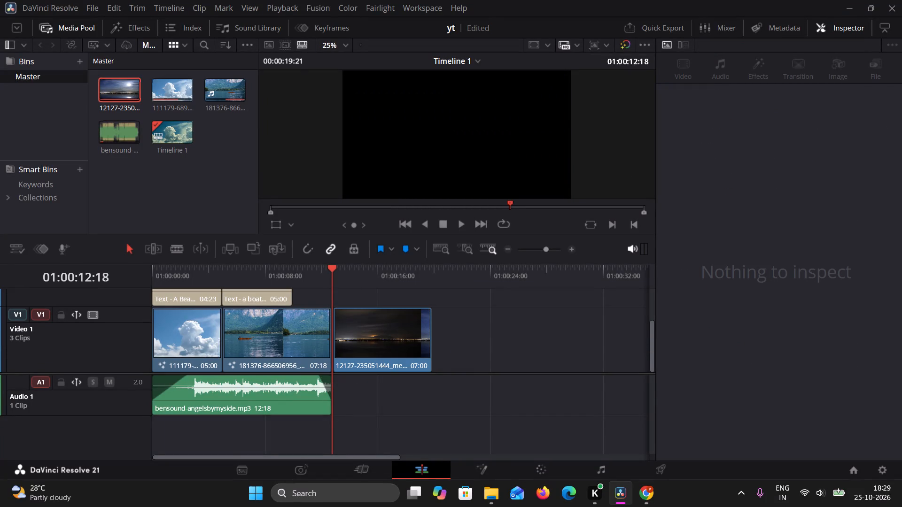
{"action": "left_click", "coordinate": [485, 478]}
{"action": "left_click", "coordinate": [417, 468]}
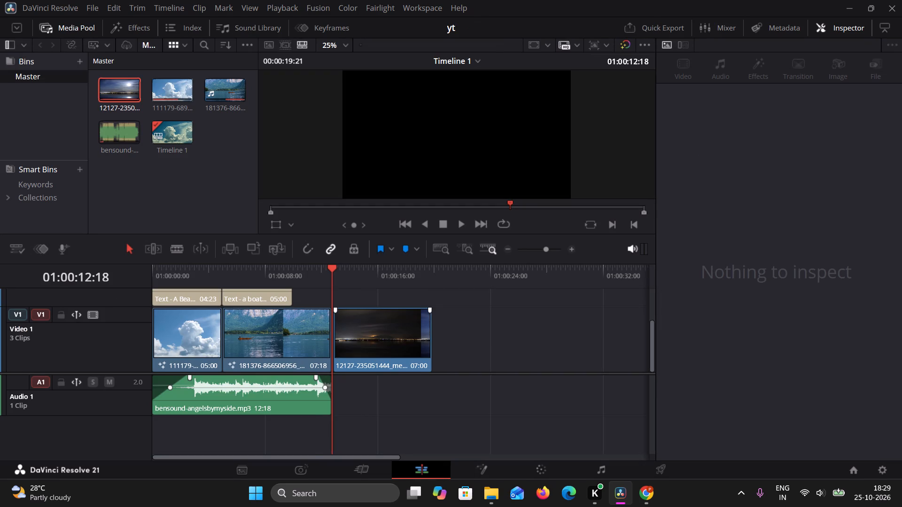
Extend the bensound-angelsbymyside music on Audio 1 to 19:19 so it ends with the night clip, and briefly preview playback.
{"action": "left_click_drag", "start_coordinate": [332, 270], "coordinate": [272, 274]}
{"action": "left_click_drag", "start_coordinate": [334, 403], "coordinate": [370, 407]}
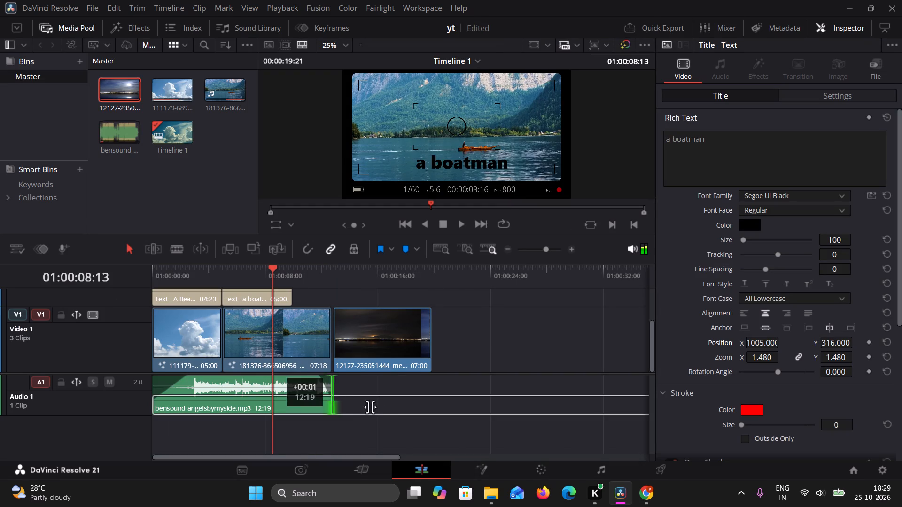
{"action": "left_click_drag", "start_coordinate": [370, 407], "coordinate": [432, 404]}
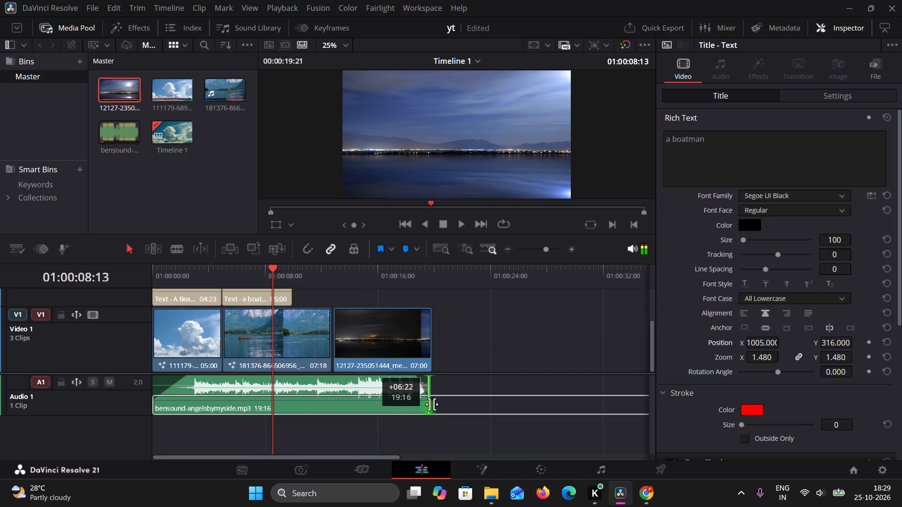
{"action": "left_click_drag", "start_coordinate": [432, 404], "coordinate": [434, 405]}
{"action": "left_click", "coordinate": [460, 229]}
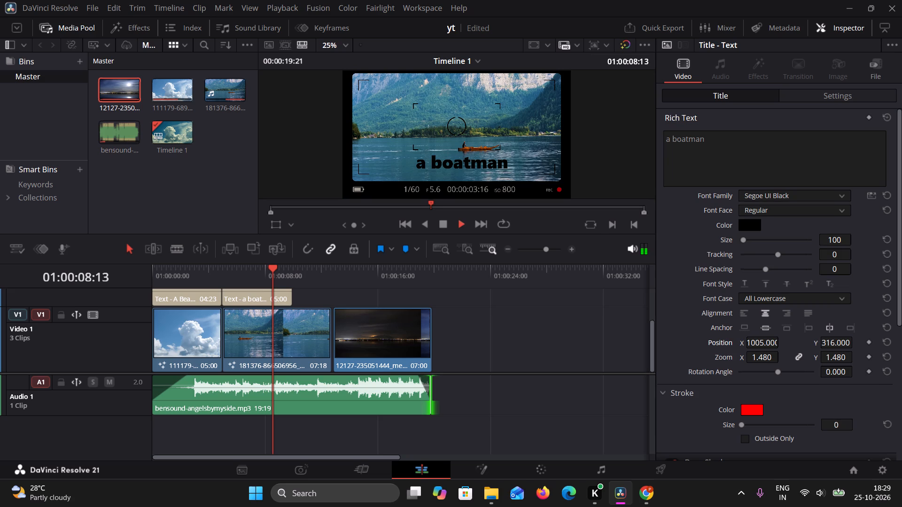
{"action": "left_click", "coordinate": [445, 223]}
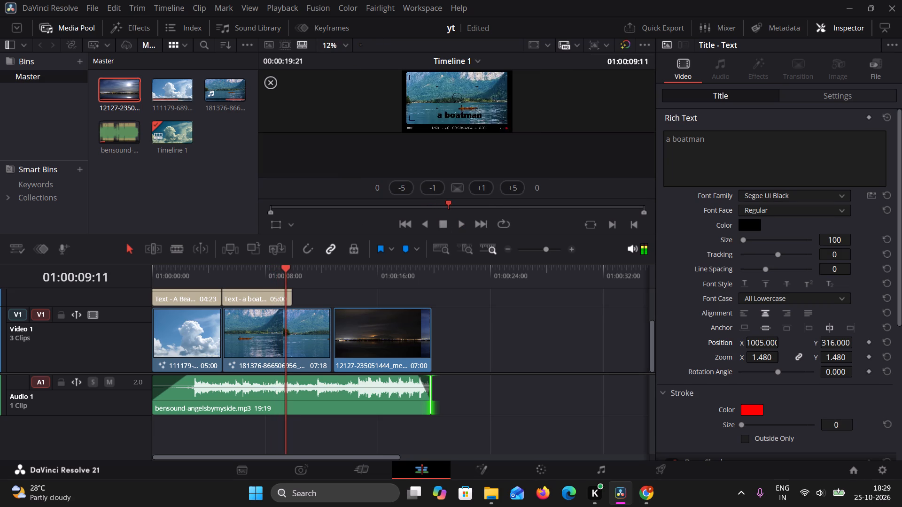
Browse the Resolve FX transitions and filters in the effects library for a suitable effect.
{"action": "left_click", "coordinate": [132, 34]}
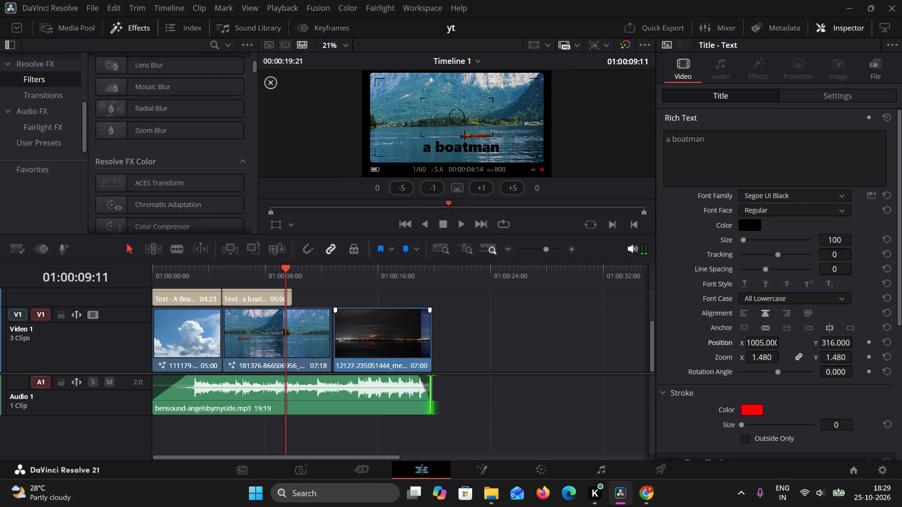
{"action": "left_click", "coordinate": [293, 339]}
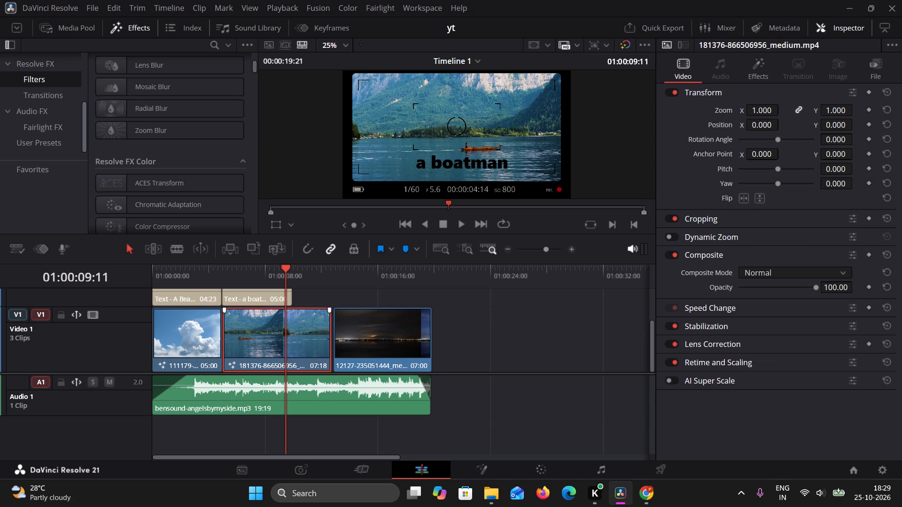
{"action": "left_click", "coordinate": [54, 99]}
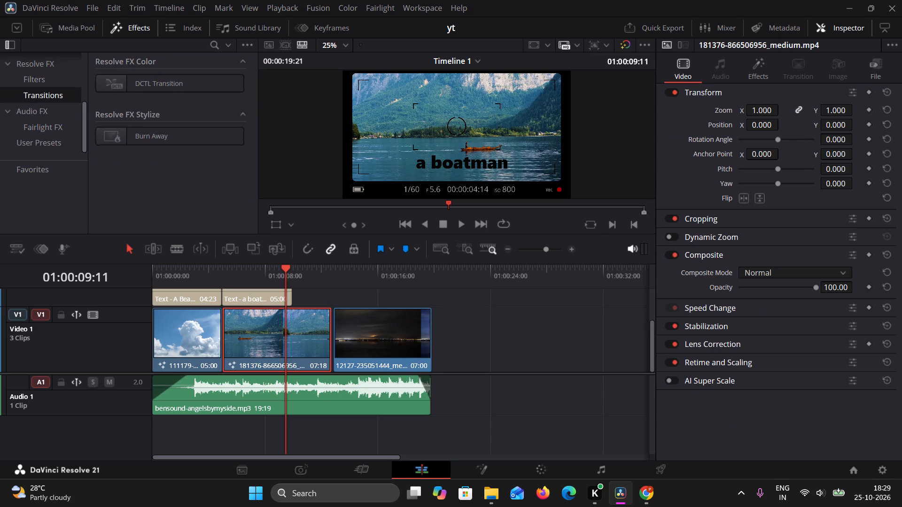
{"action": "scroll", "coordinate": [54, 108], "scroll_direction": "up", "scroll_amount": 3}
{"action": "left_click", "coordinate": [47, 115]}
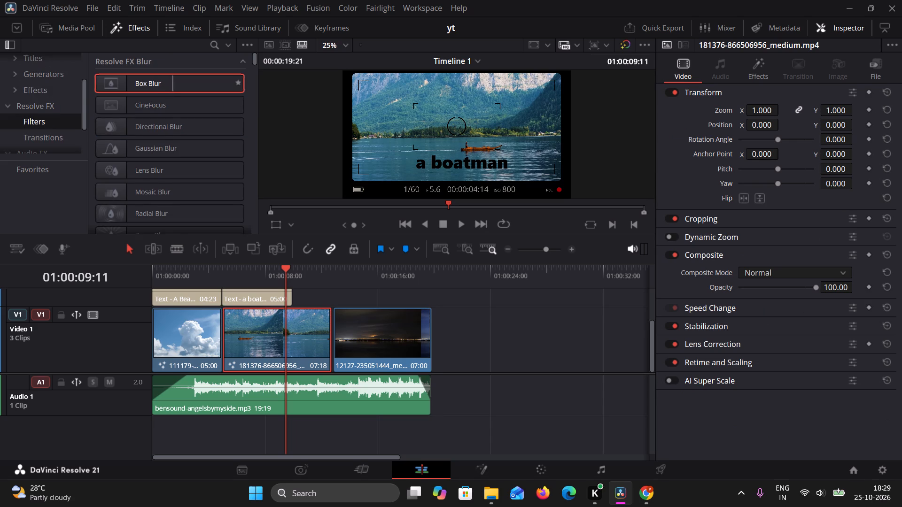
{"action": "scroll", "coordinate": [173, 88], "scroll_direction": "down", "scroll_amount": 8}
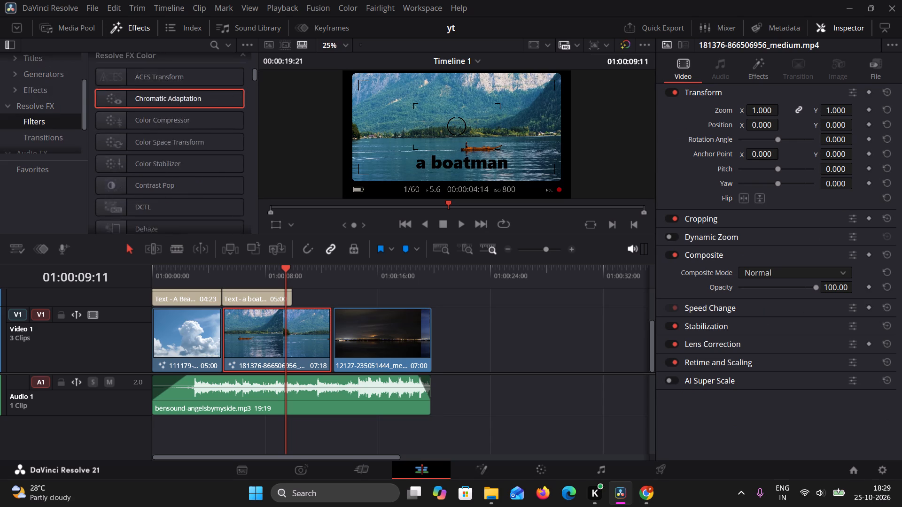
{"action": "scroll", "coordinate": [173, 88], "scroll_direction": "down", "scroll_amount": 10}
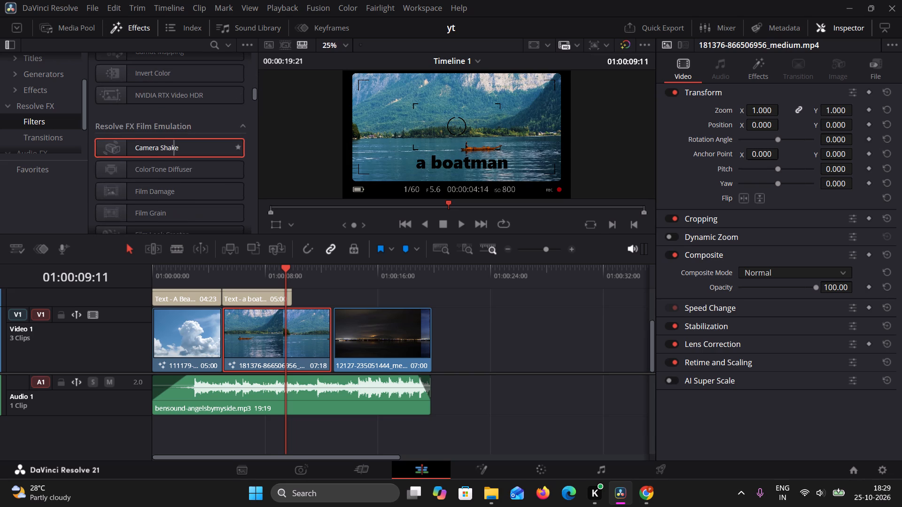
{"action": "scroll", "coordinate": [174, 143], "scroll_direction": "down", "scroll_amount": 1}
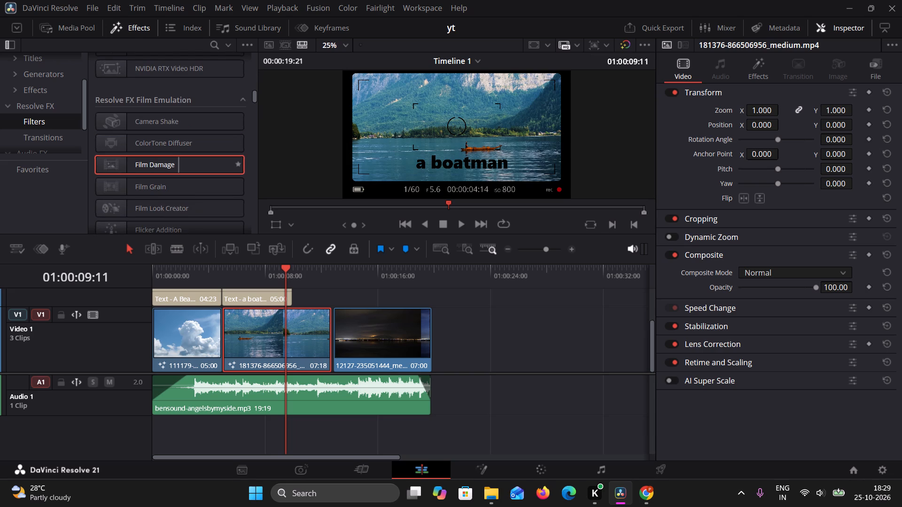
{"action": "scroll", "coordinate": [179, 166], "scroll_direction": "down", "scroll_amount": 7}
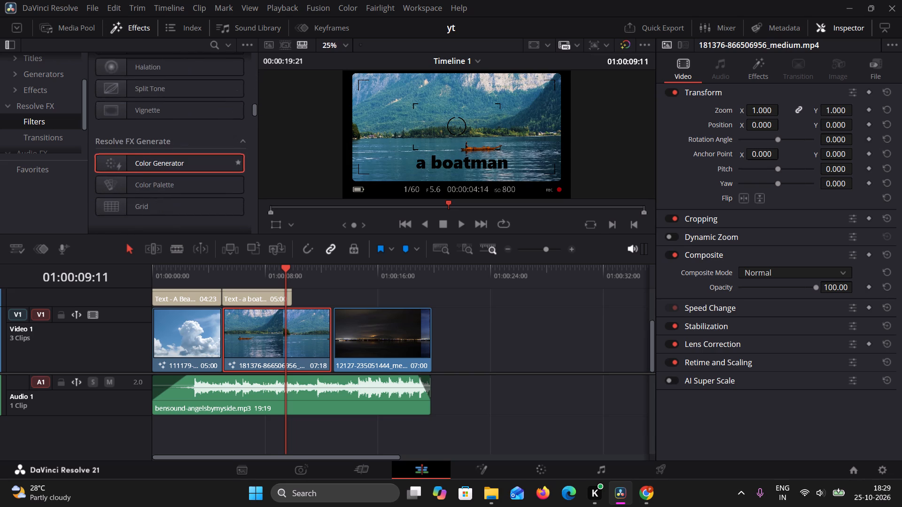
{"action": "scroll", "coordinate": [179, 166], "scroll_direction": "down", "scroll_amount": 12}
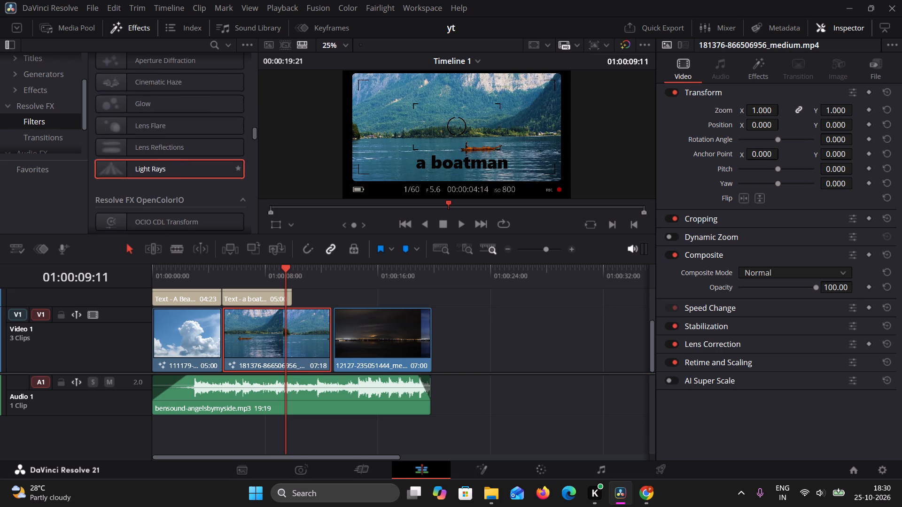
{"action": "scroll", "coordinate": [179, 166], "scroll_direction": "down", "scroll_amount": 3}
Apply the DSLR Fusion effect to the night clip on Video 1.
{"action": "left_click", "coordinate": [48, 96]}
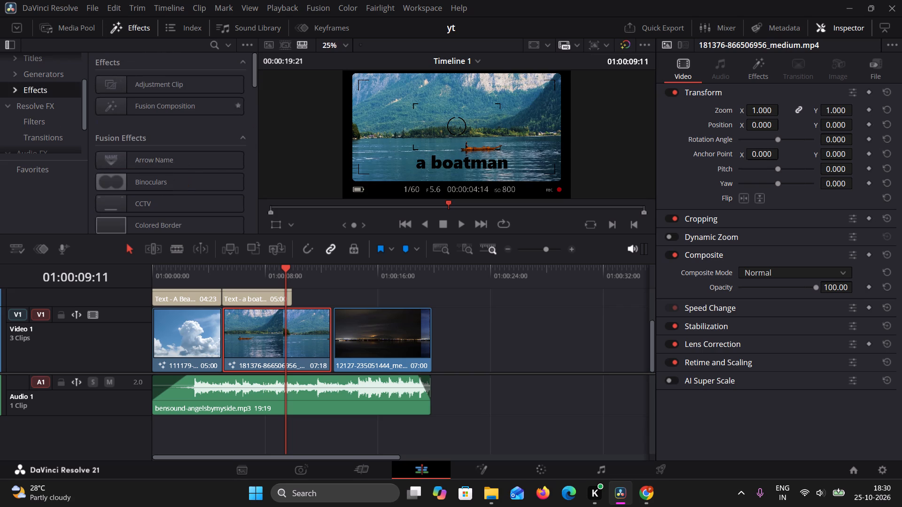
{"action": "scroll", "coordinate": [184, 117], "scroll_direction": "down", "scroll_amount": 3}
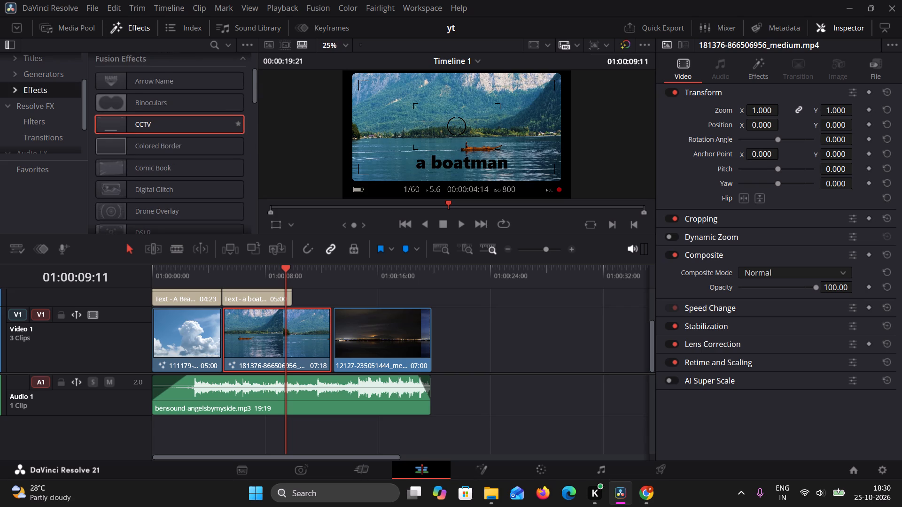
{"action": "scroll", "coordinate": [184, 117], "scroll_direction": "down", "scroll_amount": 1}
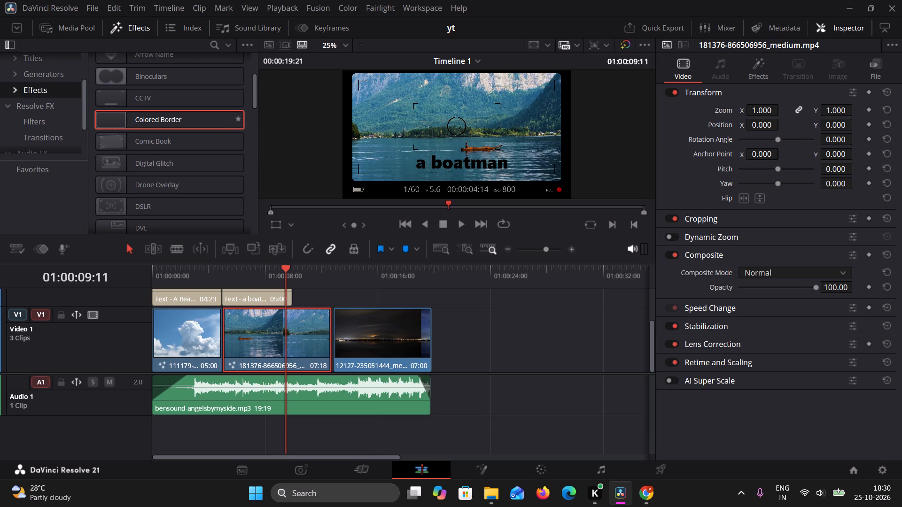
{"action": "left_click_drag", "start_coordinate": [193, 202], "coordinate": [387, 345]}
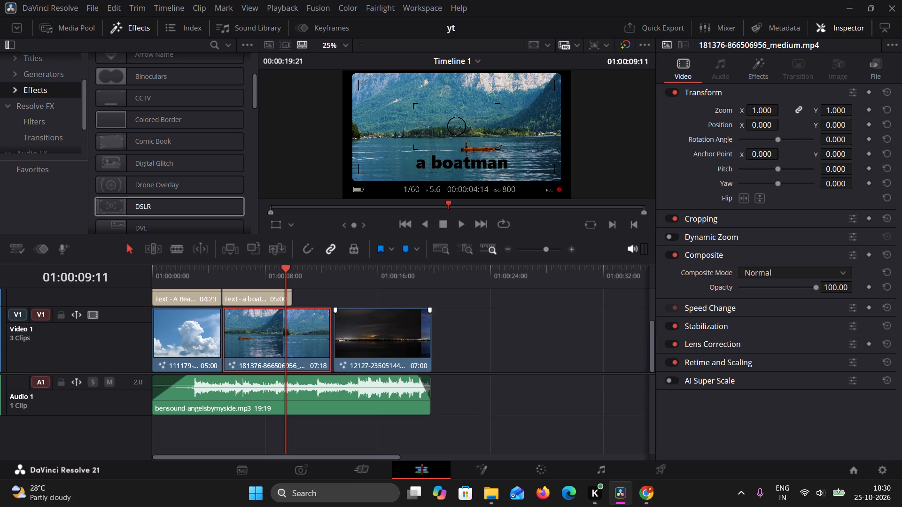
Play back the night clip with its DSLR overlay, and review the timeline from the start of the boat clip.
{"action": "left_click_drag", "start_coordinate": [288, 270], "coordinate": [346, 288]}
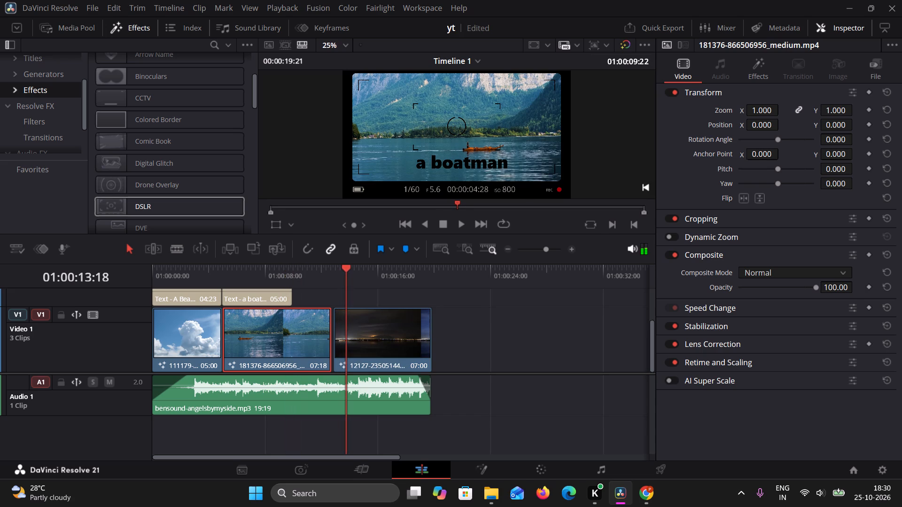
{"action": "left_click", "coordinate": [379, 320]}
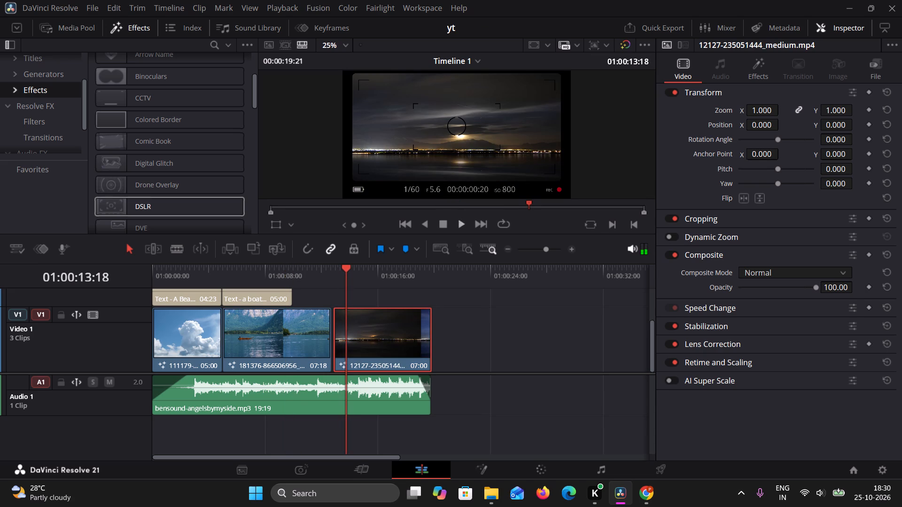
{"action": "left_click", "coordinate": [458, 229]}
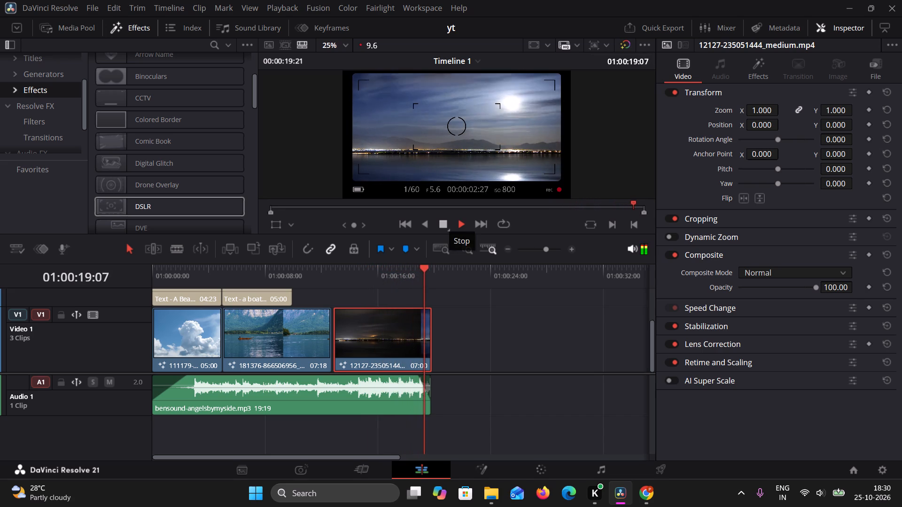
{"action": "left_click", "coordinate": [448, 223]}
{"action": "left_click_drag", "start_coordinate": [431, 270], "coordinate": [311, 275]}
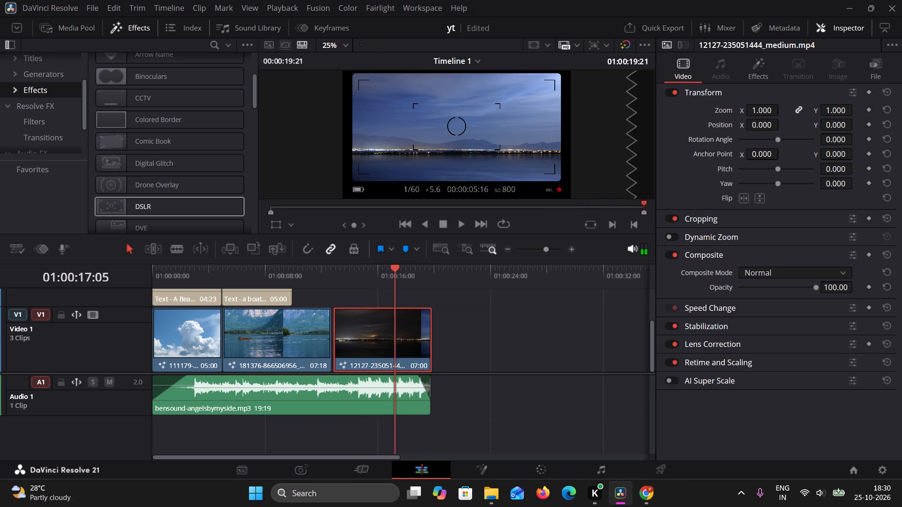
{"action": "left_click_drag", "start_coordinate": [311, 275], "coordinate": [228, 279]}
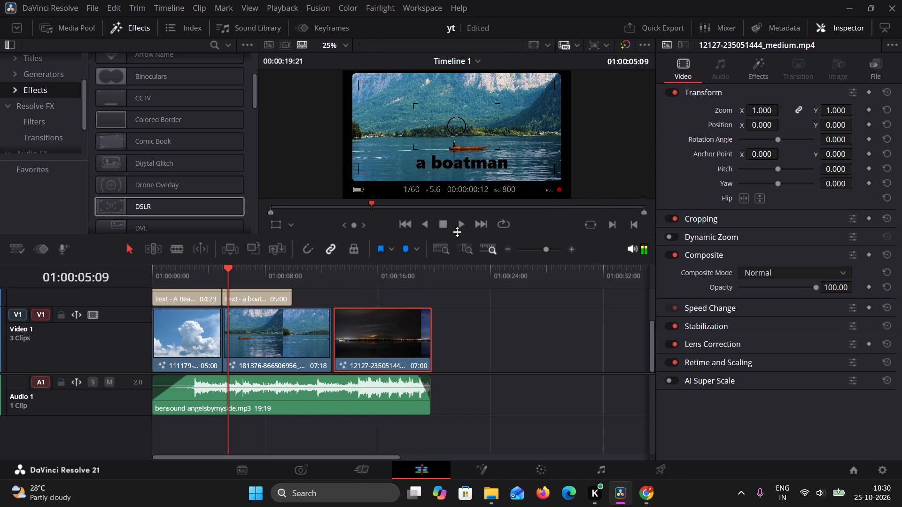
{"action": "left_click", "coordinate": [455, 227]}
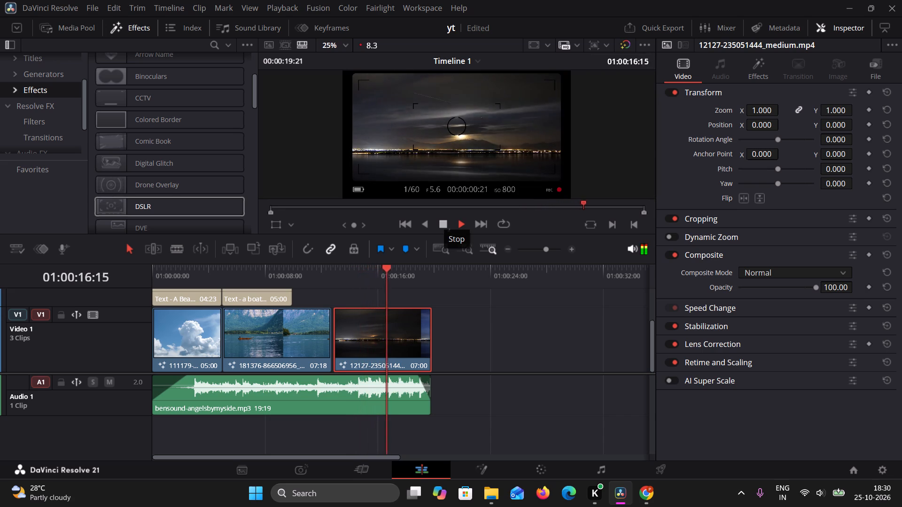
{"action": "left_click", "coordinate": [443, 222]}
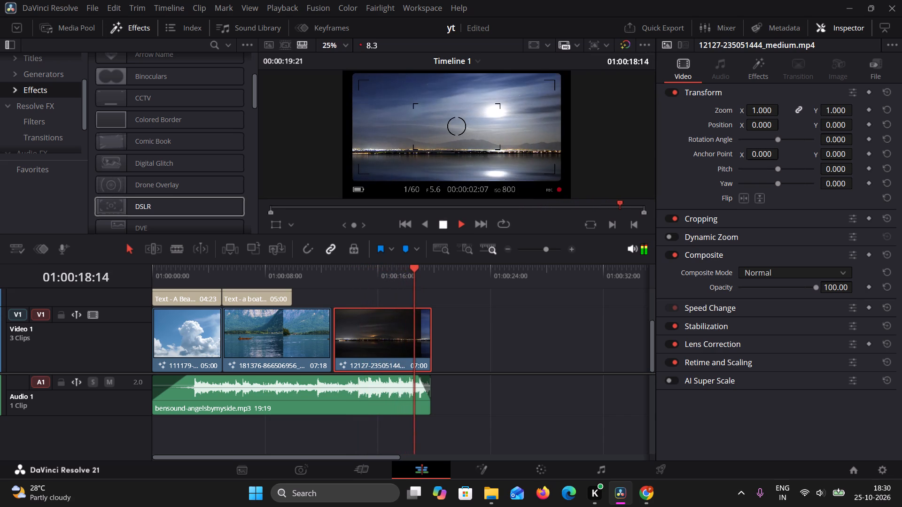
Copy the "a boatman" title and paste it above the night clip on Video 2, starting at 01:00:13:20.
{"action": "left_click", "coordinate": [257, 302]}
{"action": "key", "text": "ctrl+c"}
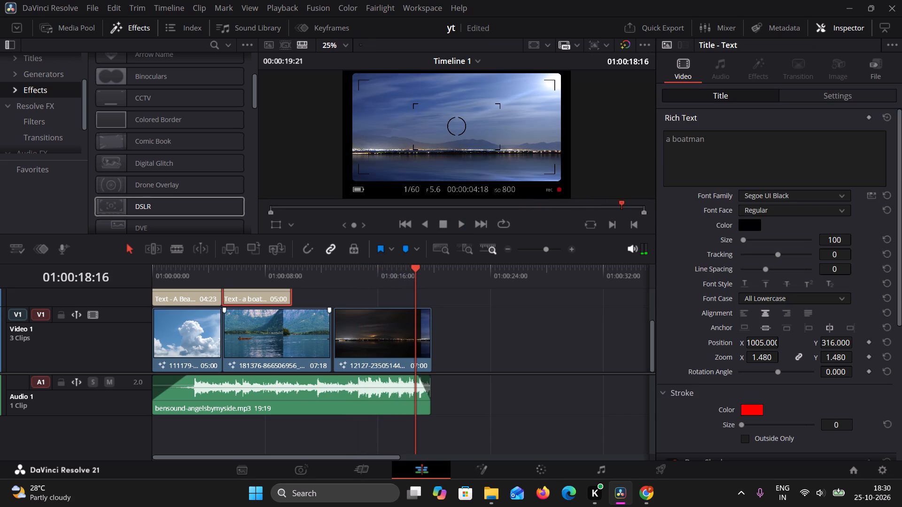
{"action": "left_click_drag", "start_coordinate": [413, 271], "coordinate": [347, 278]}
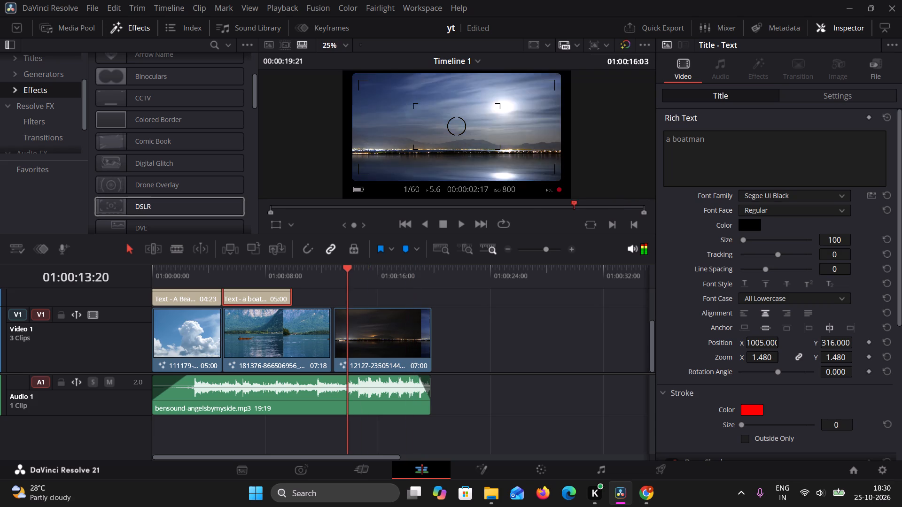
{"action": "key", "text": "ctrl+v"}
Replace the text of the pasted title above the night clip with "time passing by".
{"action": "double_click", "coordinate": [376, 298]}
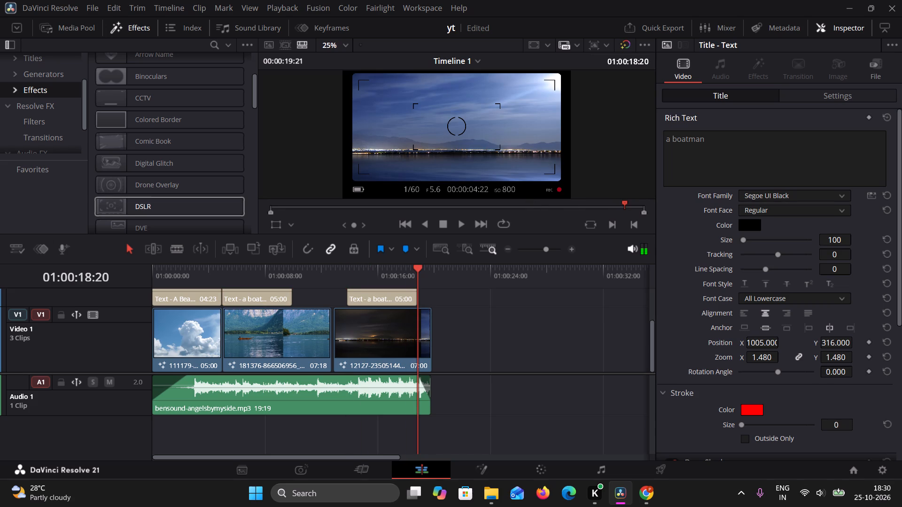
{"action": "left_click_drag", "start_coordinate": [759, 150], "coordinate": [659, 156]}
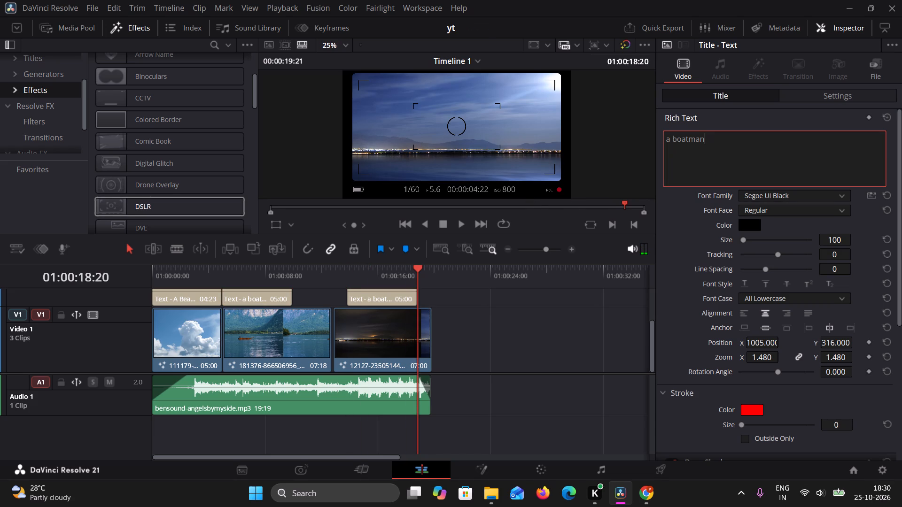
{"action": "left_click_drag", "start_coordinate": [659, 156], "coordinate": [661, 155]}
{"action": "triple_click", "coordinate": [683, 144]}
{"action": "type", "text": "time passing by"}
{"action": "left_click", "coordinate": [524, 316]}
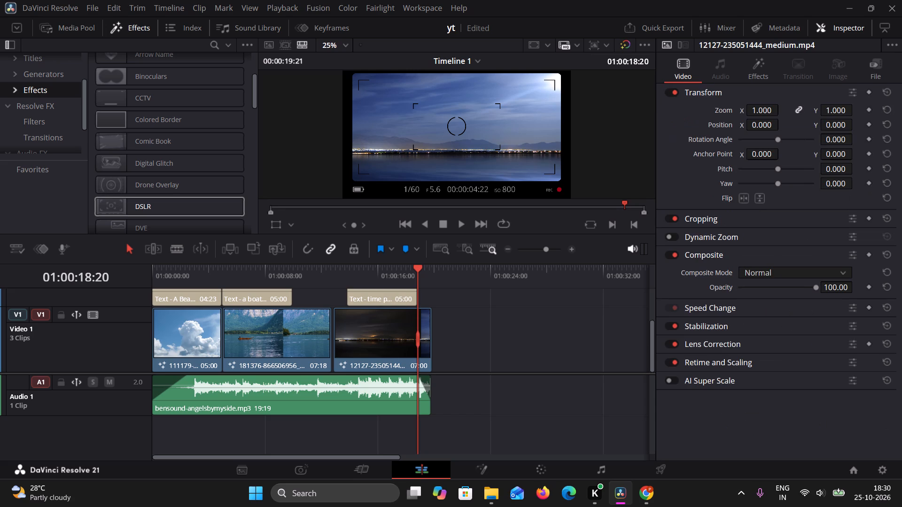
Reduce the "time passing by" title's font size to 66.
{"action": "left_click_drag", "start_coordinate": [420, 267], "coordinate": [353, 273]}
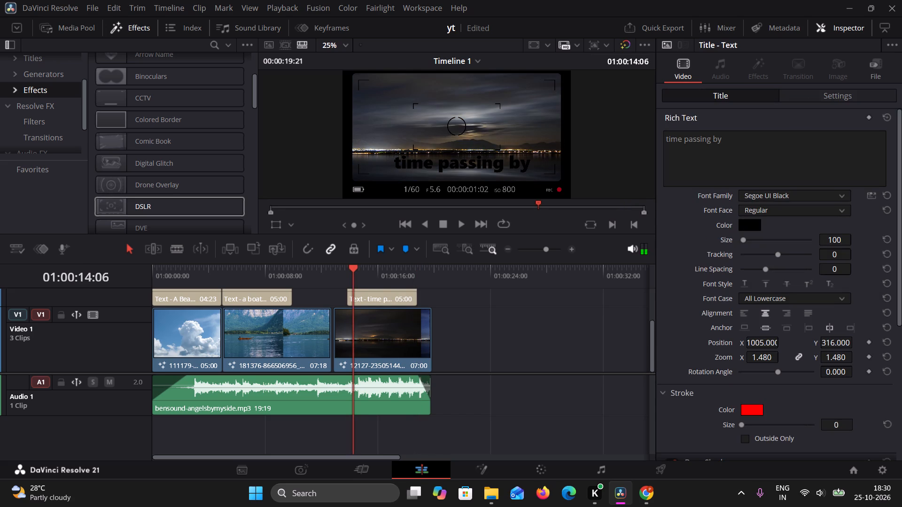
{"action": "left_click_drag", "start_coordinate": [838, 243], "coordinate": [836, 246]}
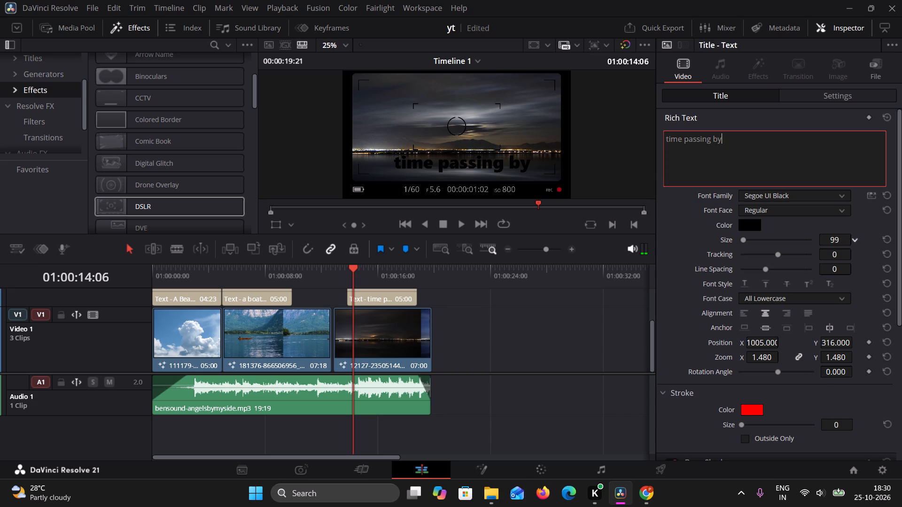
{"action": "left_click_drag", "start_coordinate": [836, 246], "coordinate": [811, 245]}
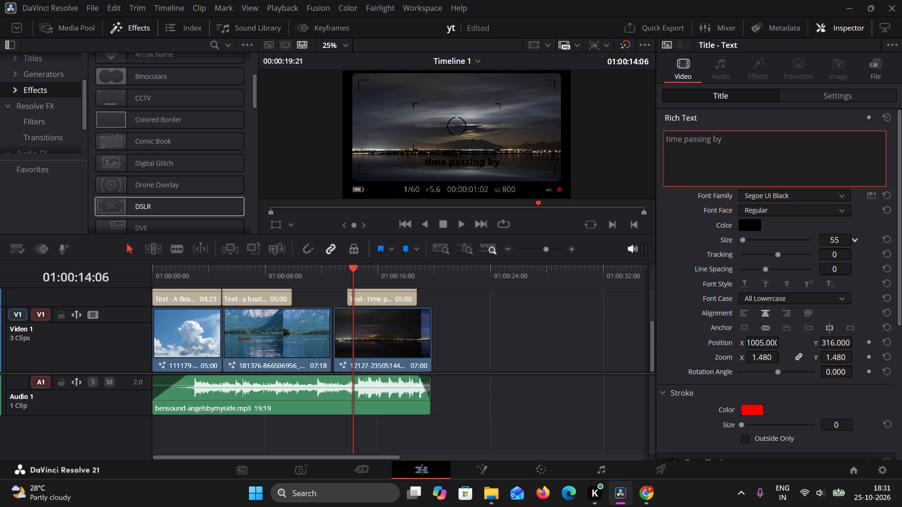
{"action": "left_click_drag", "start_coordinate": [811, 245], "coordinate": [817, 247]}
{"action": "left_click", "coordinate": [528, 330]}
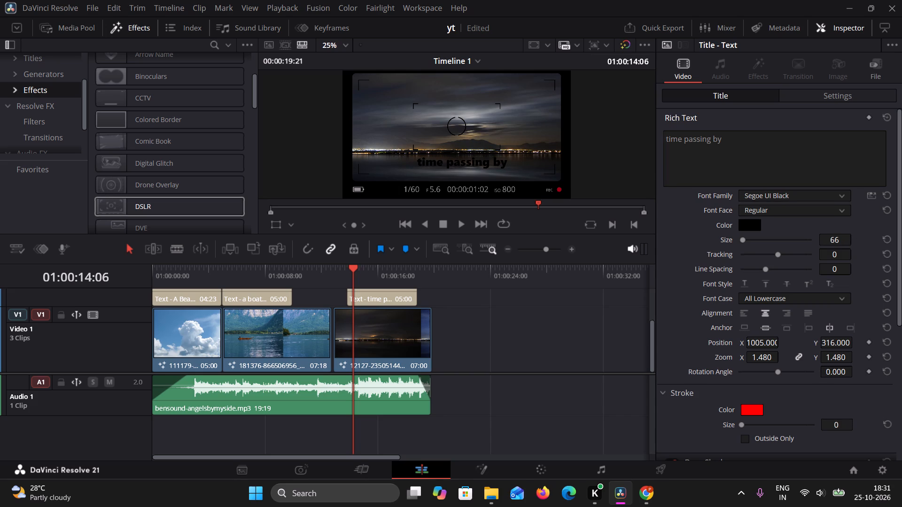
Set the "time passing by" title's position to X 1000 and Y 270, and play back the night clip.
{"action": "left_click", "coordinate": [466, 162]}
{"action": "left_click_drag", "start_coordinate": [466, 162], "coordinate": [466, 169]}
{"action": "left_click", "coordinate": [479, 161]}
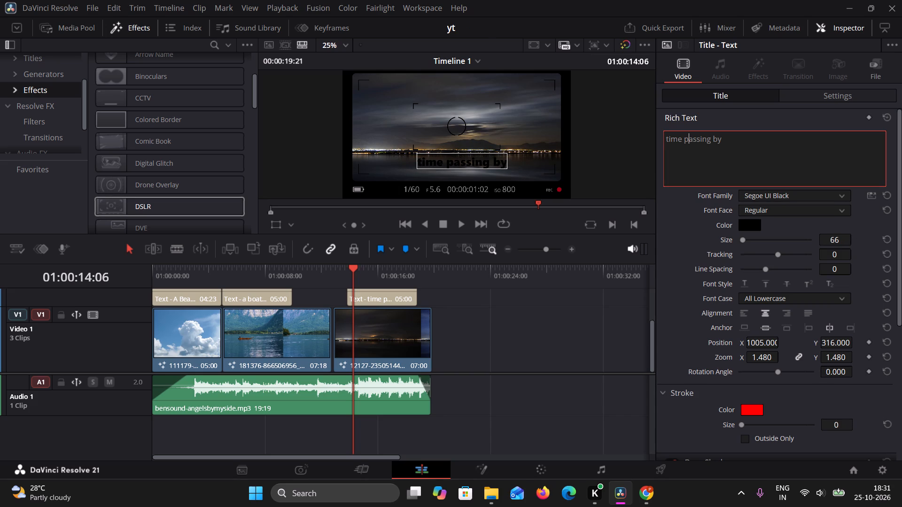
{"action": "left_click_drag", "start_coordinate": [837, 340], "coordinate": [818, 331]}
{"action": "left_click_drag", "start_coordinate": [770, 341], "coordinate": [769, 346]}
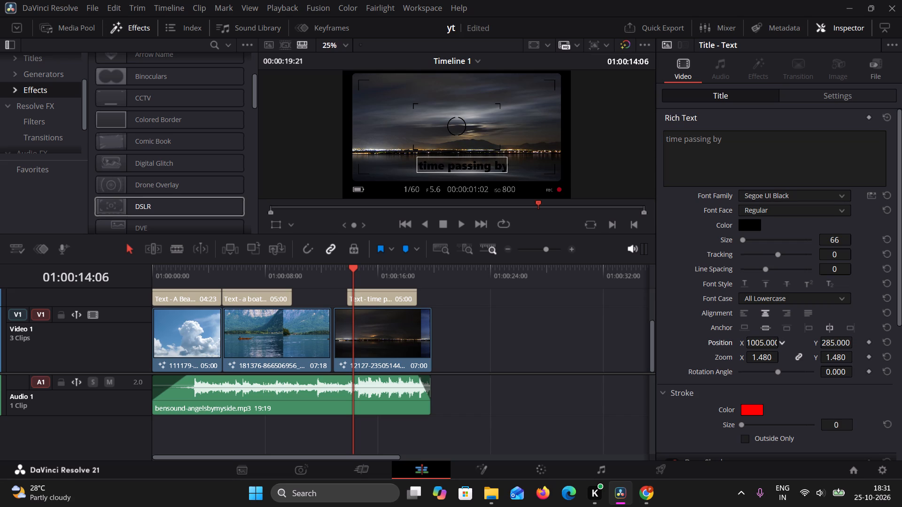
{"action": "left_click_drag", "start_coordinate": [769, 346], "coordinate": [767, 348]}
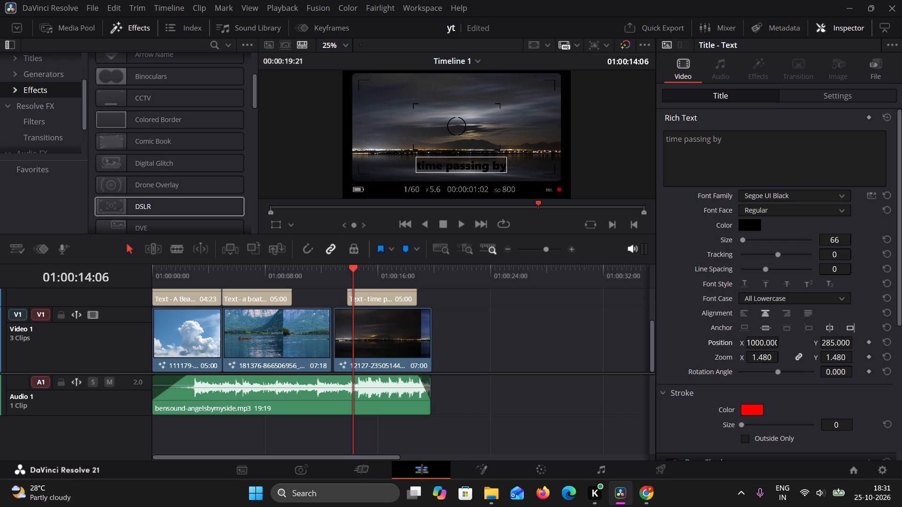
{"action": "left_click_drag", "start_coordinate": [841, 340], "coordinate": [832, 345]}
{"action": "left_click", "coordinate": [458, 224]}
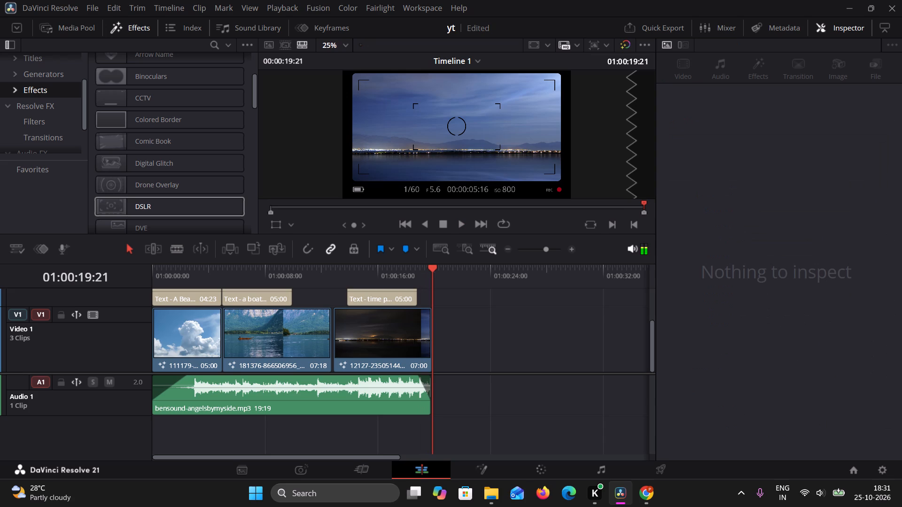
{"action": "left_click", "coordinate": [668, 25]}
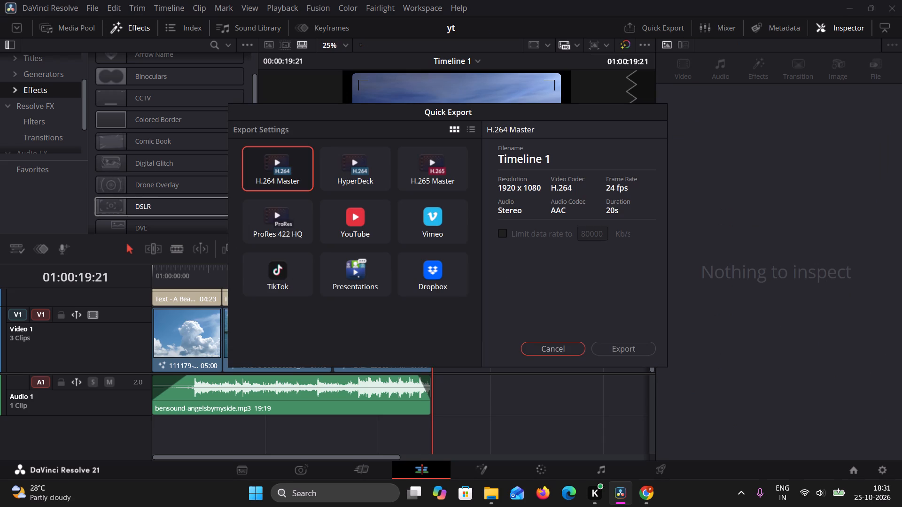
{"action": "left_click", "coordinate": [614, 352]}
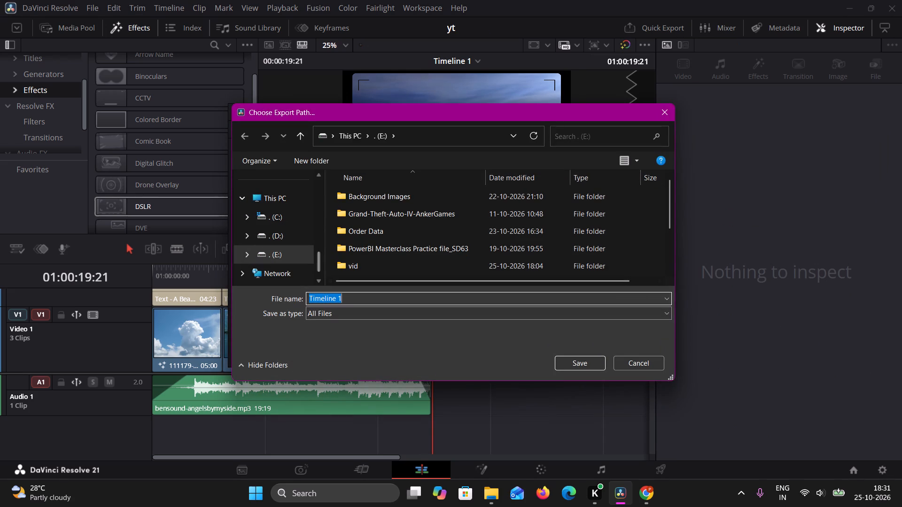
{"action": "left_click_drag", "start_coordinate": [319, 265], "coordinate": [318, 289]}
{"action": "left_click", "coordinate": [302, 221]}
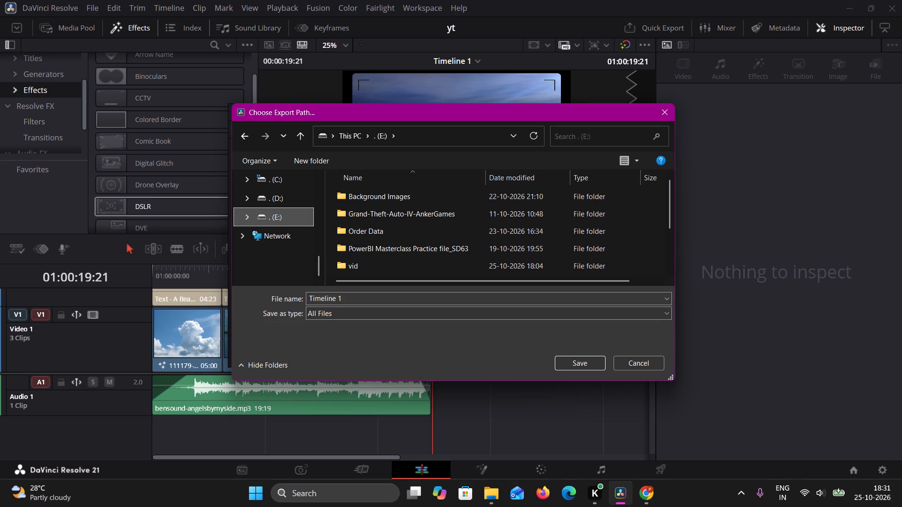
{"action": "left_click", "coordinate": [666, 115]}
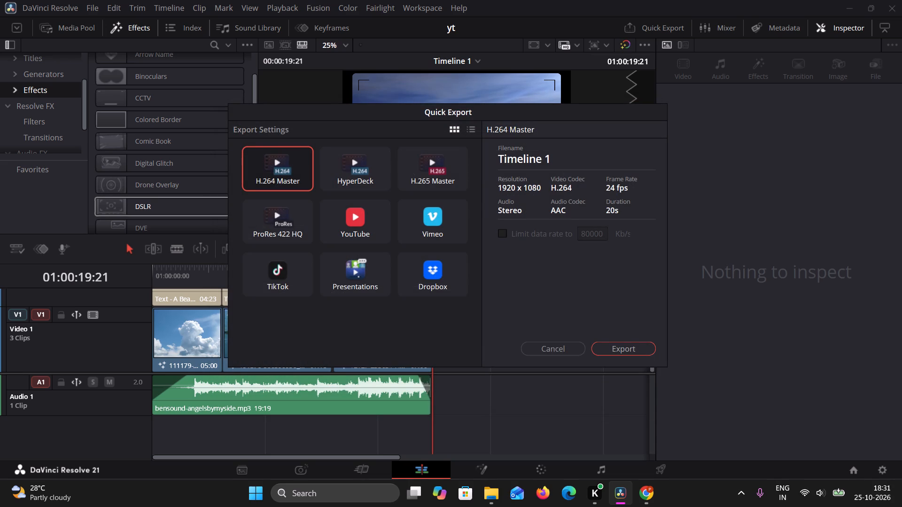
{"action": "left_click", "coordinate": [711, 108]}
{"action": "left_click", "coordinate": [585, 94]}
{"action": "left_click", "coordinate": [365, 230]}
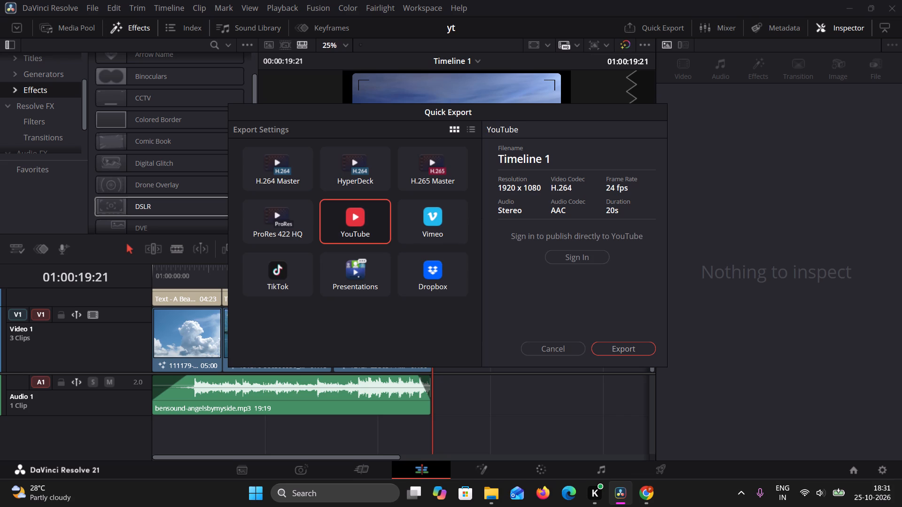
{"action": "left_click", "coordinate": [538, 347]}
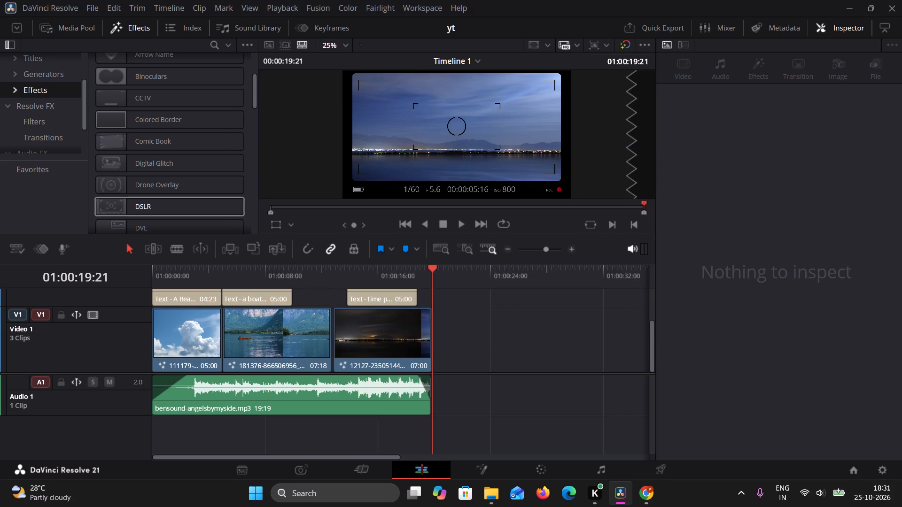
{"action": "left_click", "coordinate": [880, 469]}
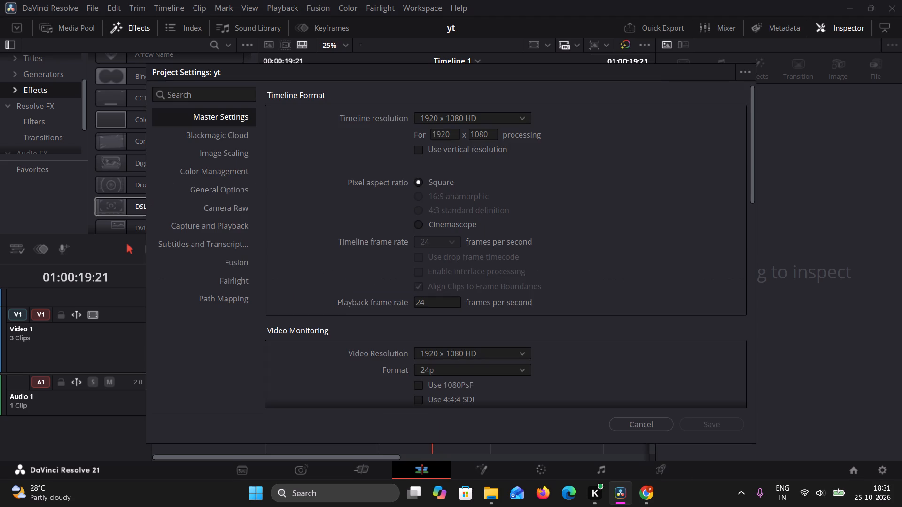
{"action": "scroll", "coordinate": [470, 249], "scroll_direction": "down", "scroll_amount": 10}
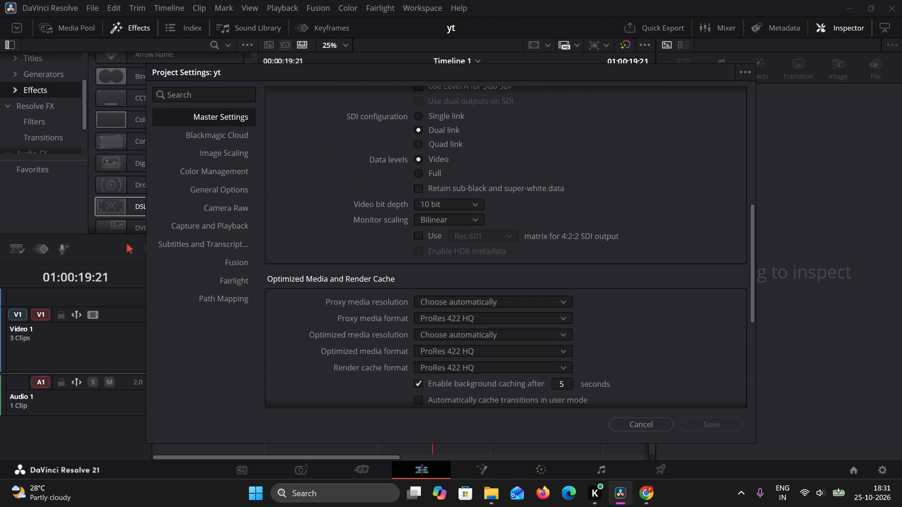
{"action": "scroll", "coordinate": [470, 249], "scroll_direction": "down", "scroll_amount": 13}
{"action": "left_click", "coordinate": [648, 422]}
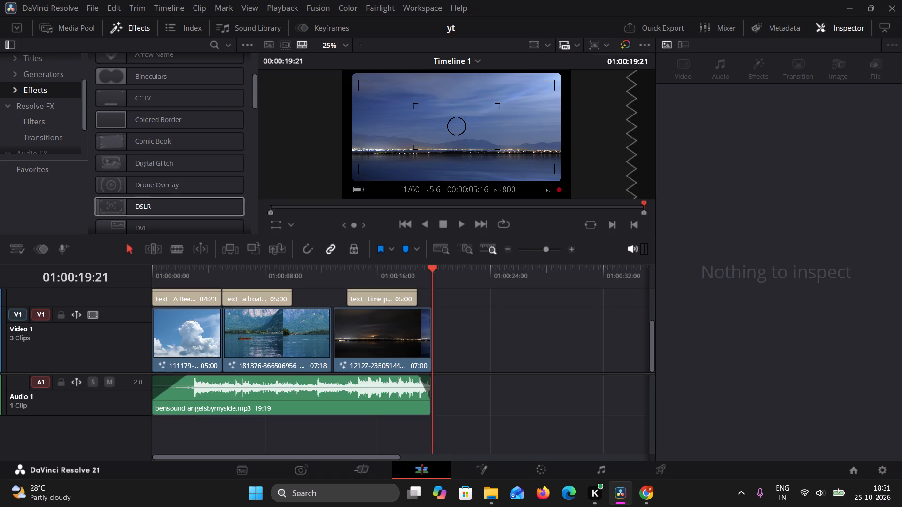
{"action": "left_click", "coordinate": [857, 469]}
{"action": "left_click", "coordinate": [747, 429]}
Extend the end of the "time passing by" title to a duration of 05:15 and play back the end of the timeline.
{"action": "left_click_drag", "start_coordinate": [429, 266], "coordinate": [405, 273]}
{"action": "left_click_drag", "start_coordinate": [415, 294], "coordinate": [419, 295]}
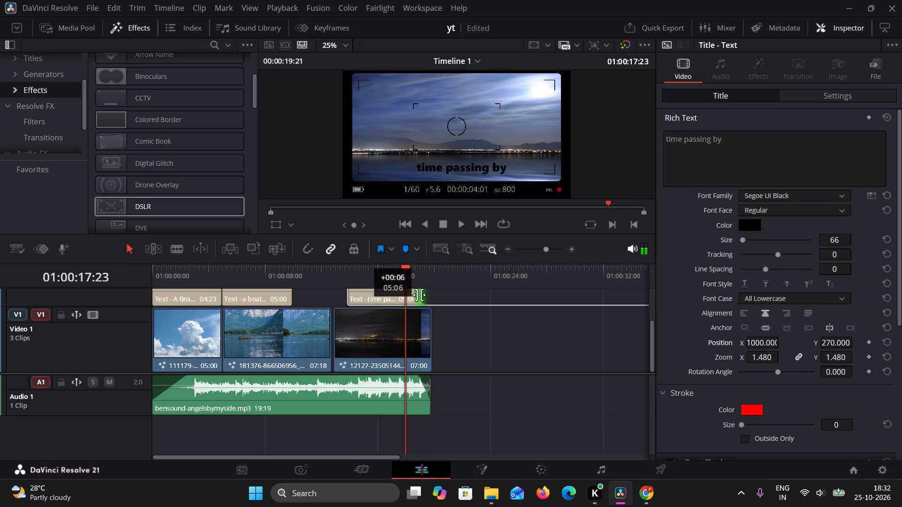
{"action": "left_click_drag", "start_coordinate": [419, 295], "coordinate": [424, 299]}
{"action": "left_click", "coordinate": [459, 221]}
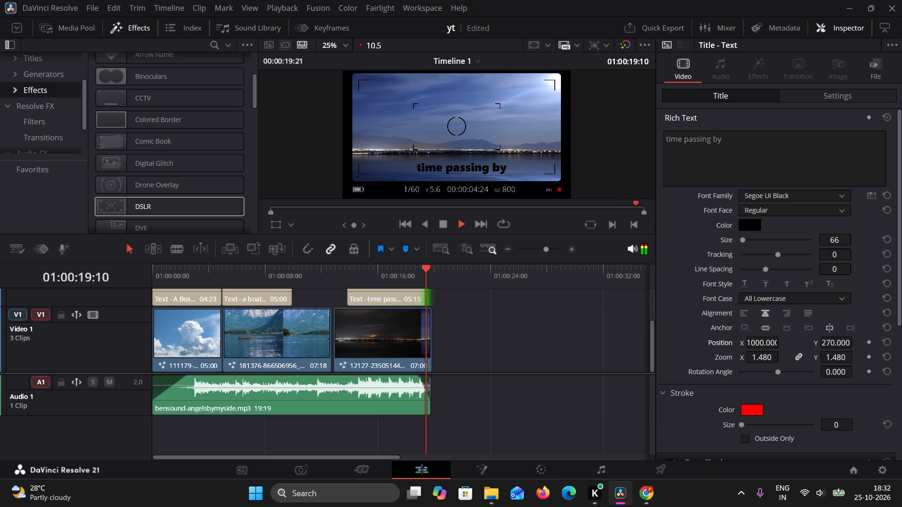
Move the "time passing by" title on Video 2 back to the start of the night clip and play back that section.
{"action": "left_click_drag", "start_coordinate": [399, 298], "coordinate": [387, 294]}
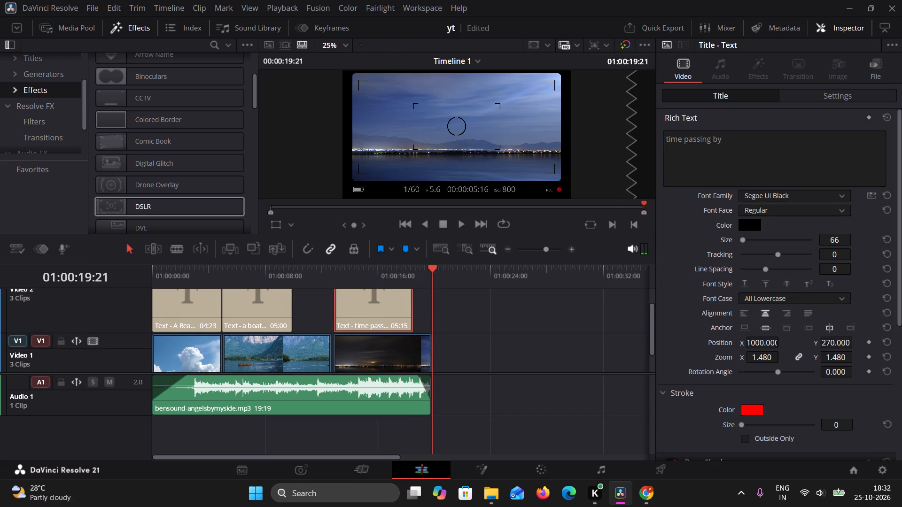
{"action": "left_click_drag", "start_coordinate": [431, 270], "coordinate": [320, 292]}
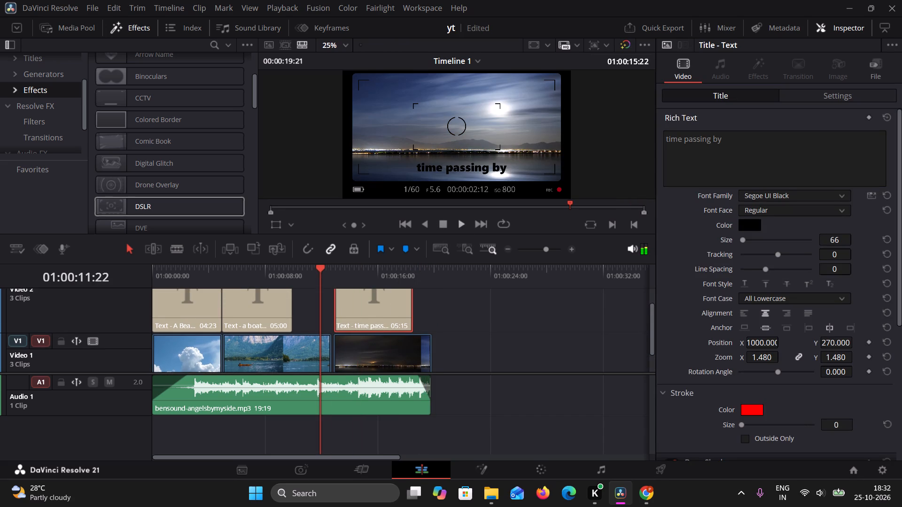
{"action": "left_click", "coordinate": [461, 231]}
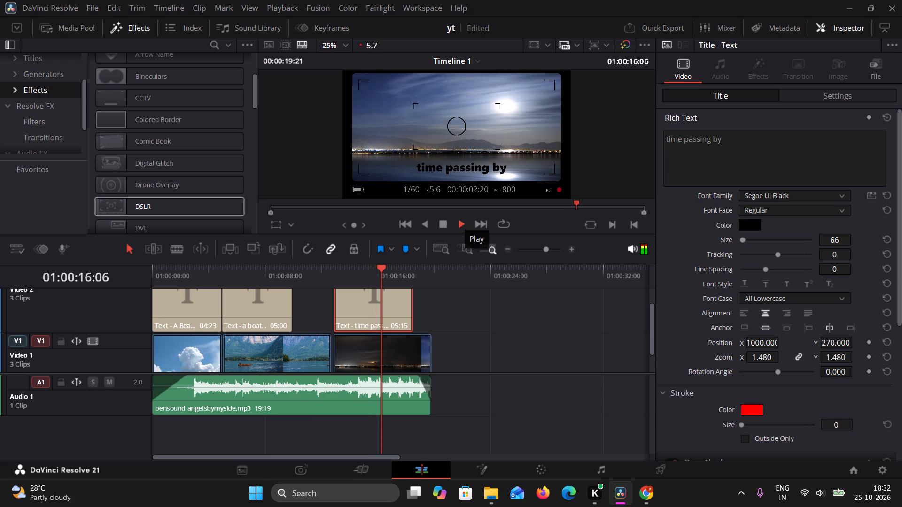
{"action": "left_click", "coordinate": [445, 220]}
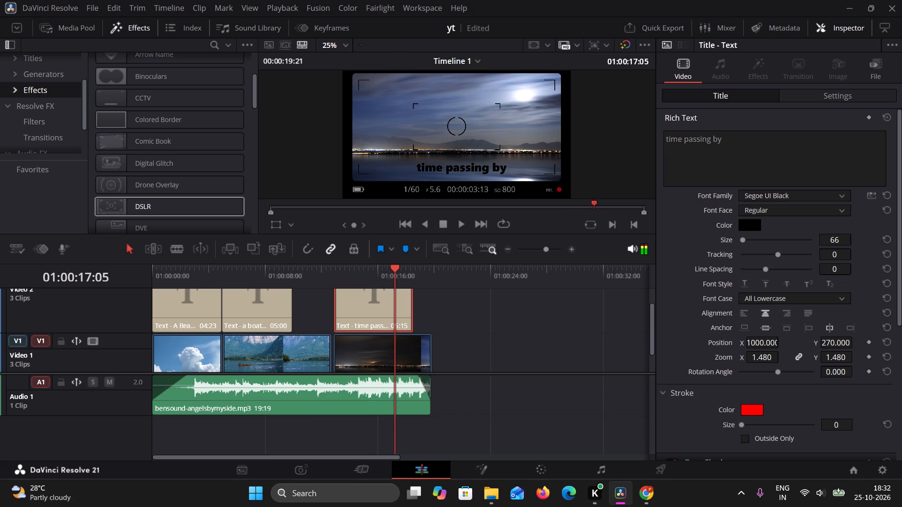
Quick-export the timeline with the H.265 Master preset, saving it as vid1 on the E: drive.
{"action": "left_click", "coordinate": [656, 31]}
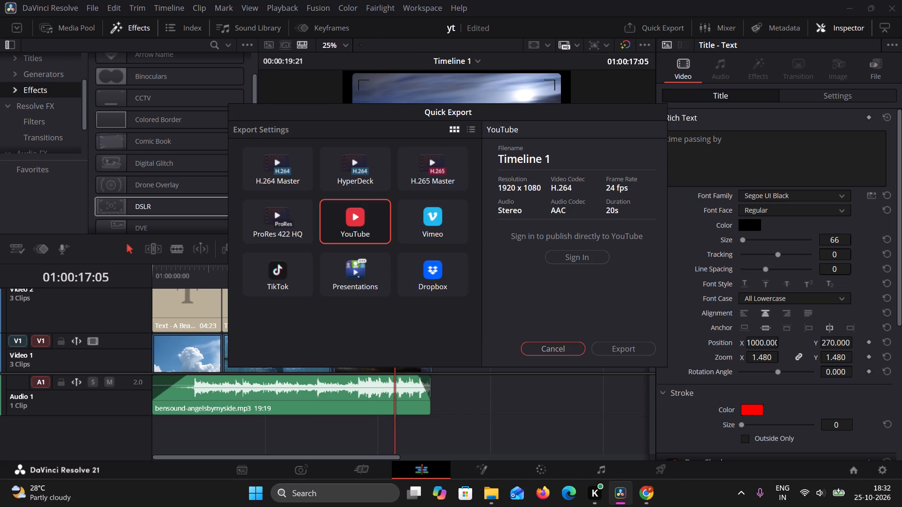
{"action": "left_click", "coordinate": [358, 177]}
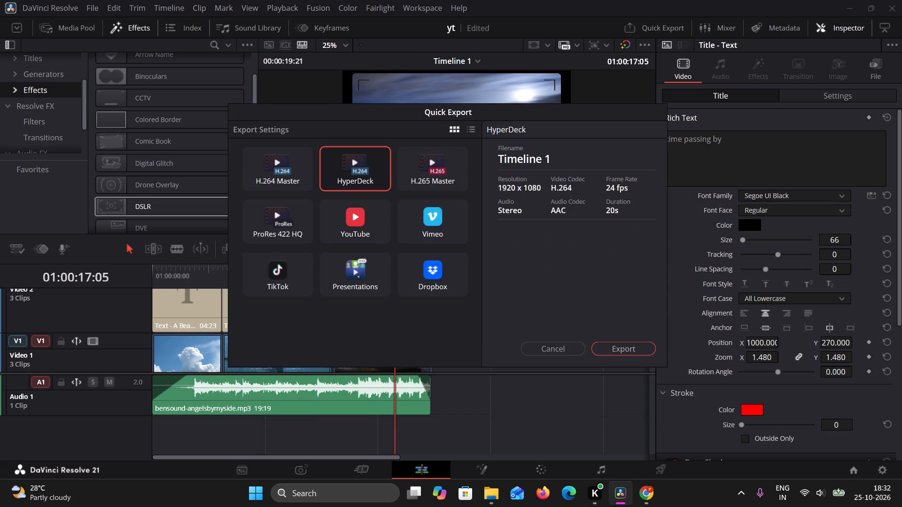
{"action": "left_click", "coordinate": [269, 174]}
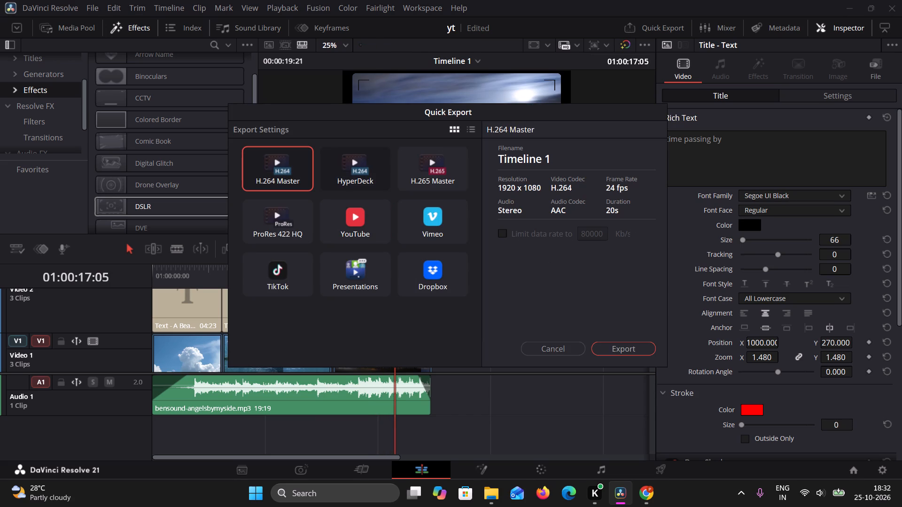
{"action": "left_click", "coordinate": [421, 182]}
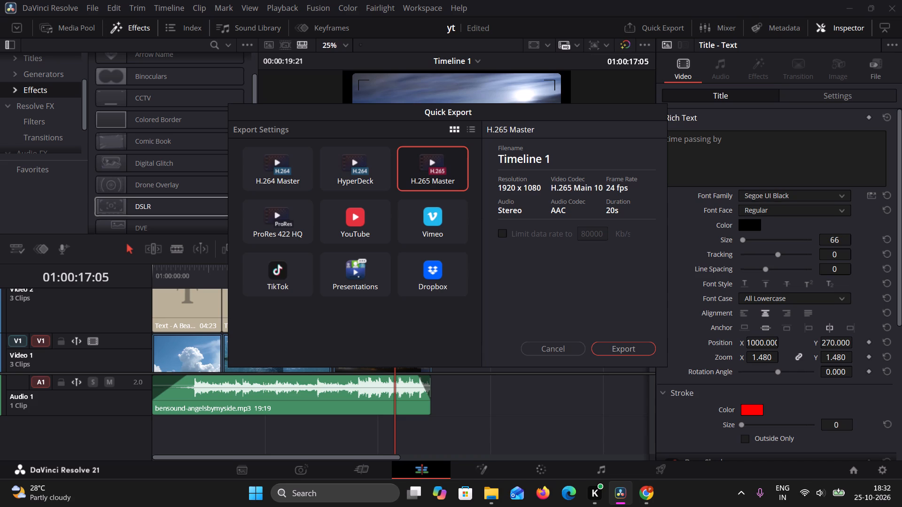
{"action": "left_click", "coordinate": [618, 350]}
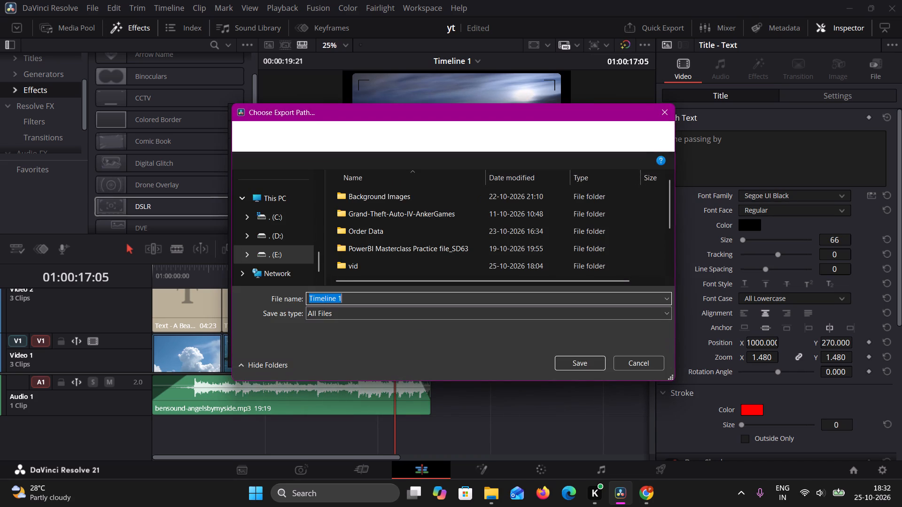
{"action": "type", "text": "vid"}
{"action": "key", "text": "1"}
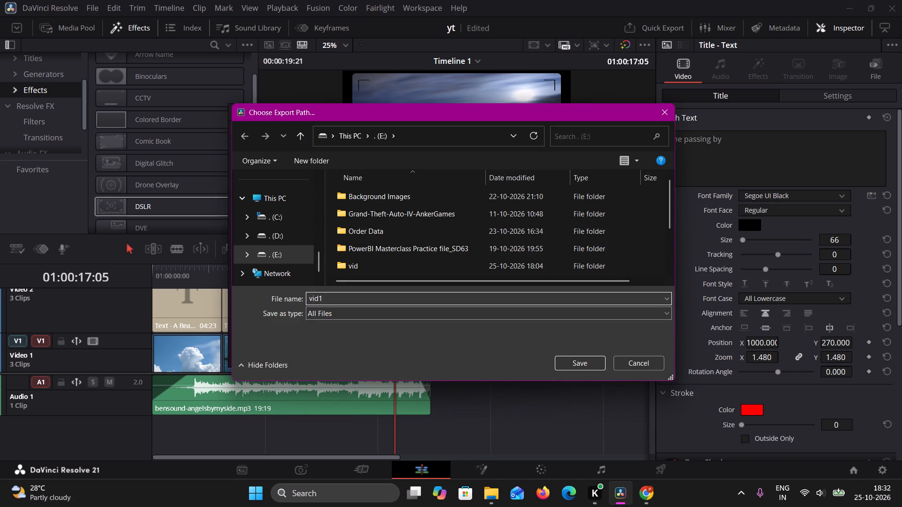
{"action": "left_click", "coordinate": [563, 361]}
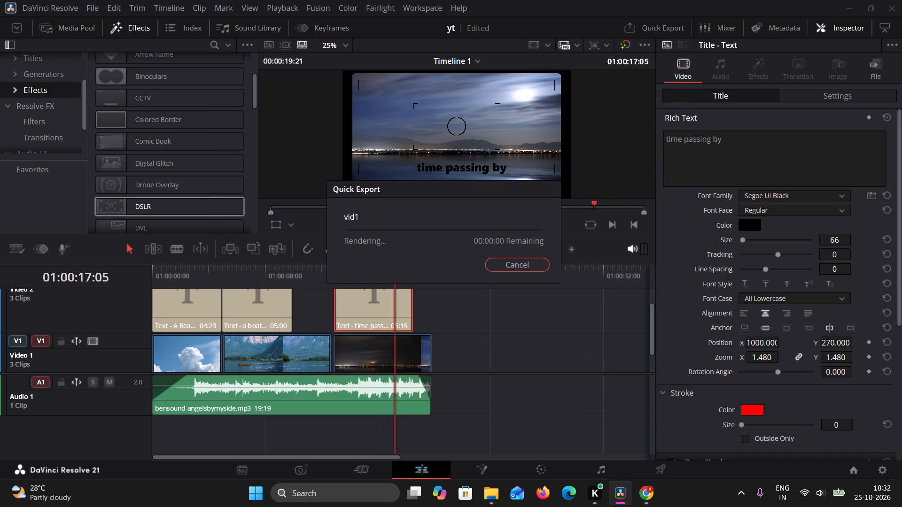
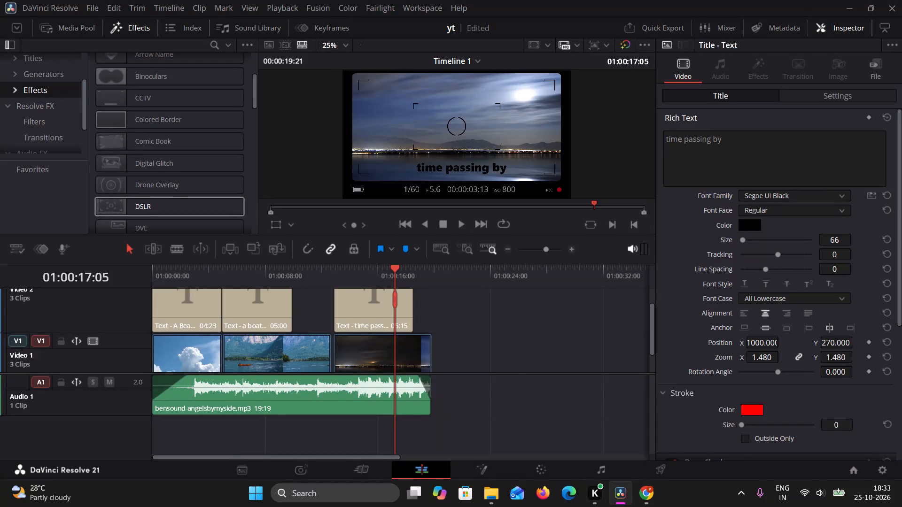
Open the exported vid1 from the E: drive in File Explorer, always using Media Player for .mov files, and play it back.
{"action": "left_click", "coordinate": [500, 501]}
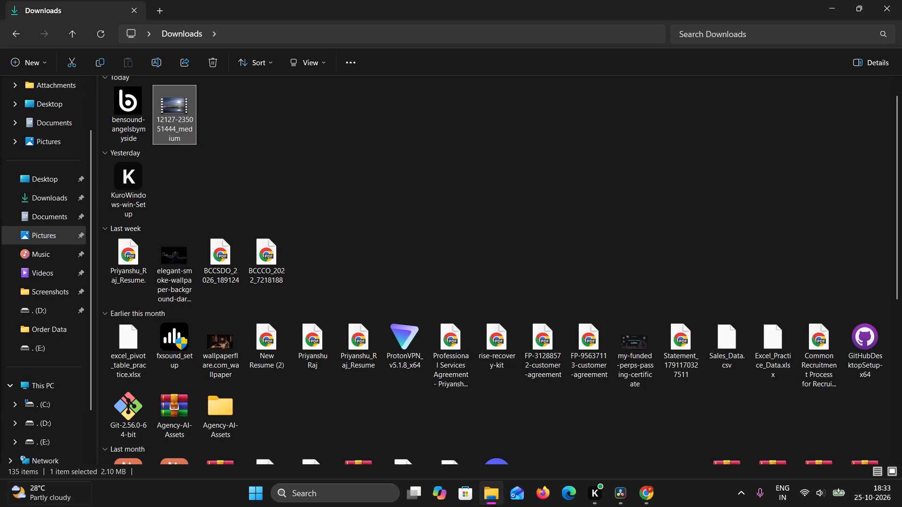
{"action": "left_click", "coordinate": [72, 443]}
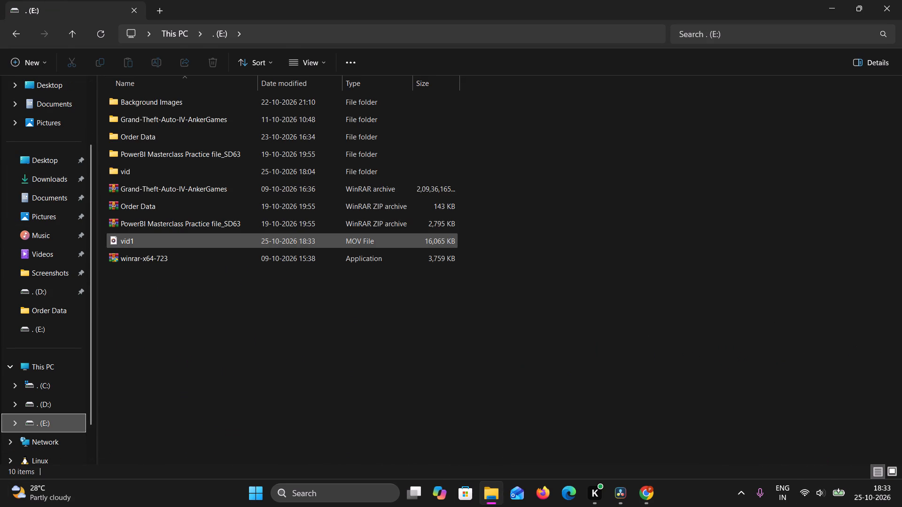
{"action": "double_click", "coordinate": [187, 238]}
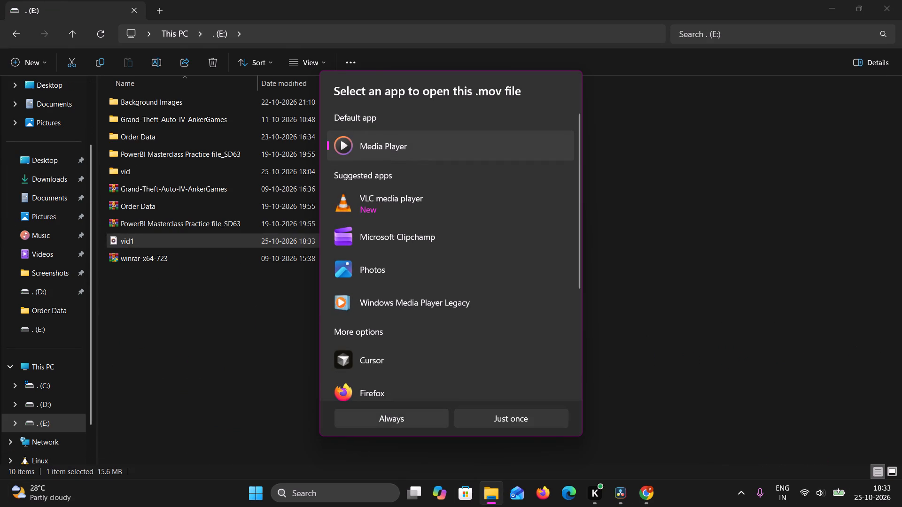
{"action": "left_click", "coordinate": [422, 419]}
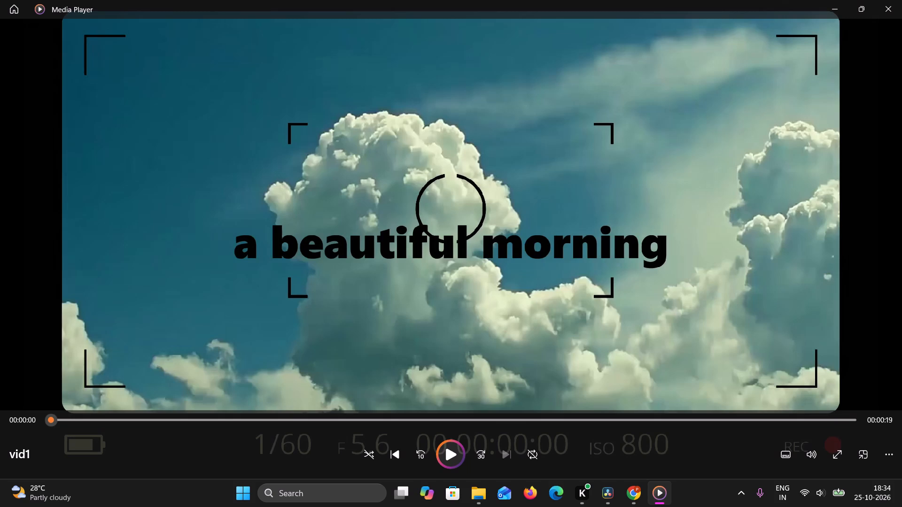
{"action": "left_click", "coordinate": [448, 454]}
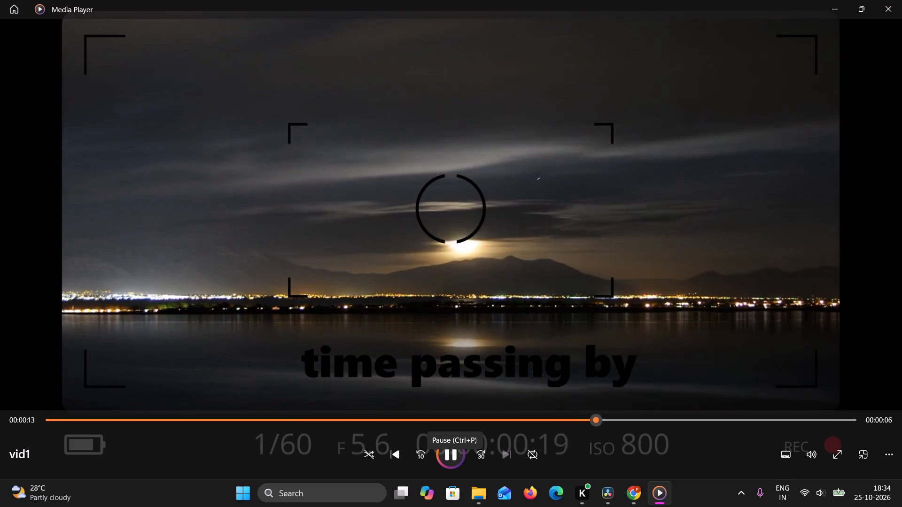
{"action": "left_click", "coordinate": [455, 461]}
{"action": "left_click", "coordinate": [901, 0]}
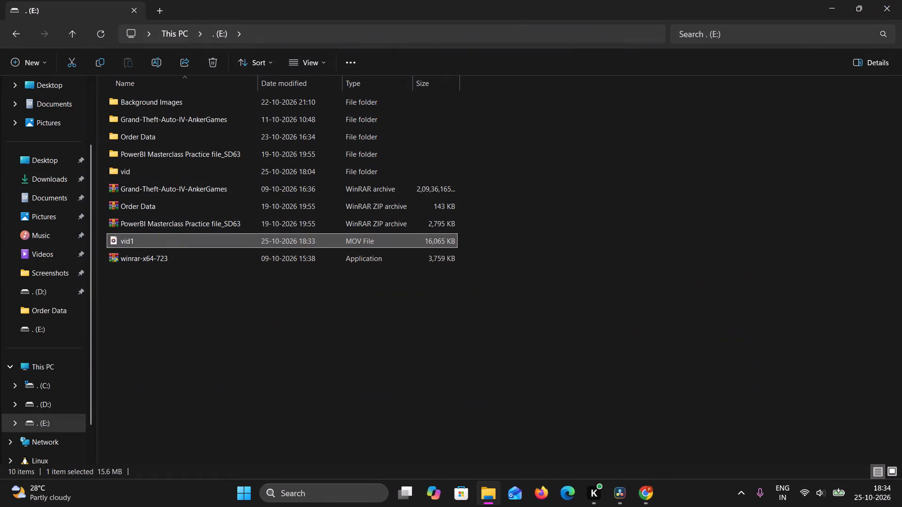
Close the File Explorer, DaVinci Resolve and Chrome windows.
{"action": "left_click", "coordinate": [901, 0]}
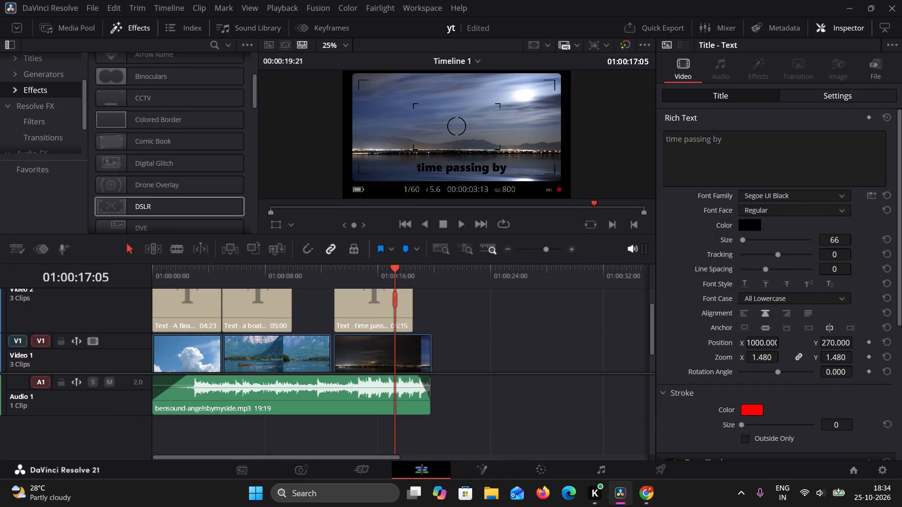
{"action": "left_click", "coordinate": [901, 0]}
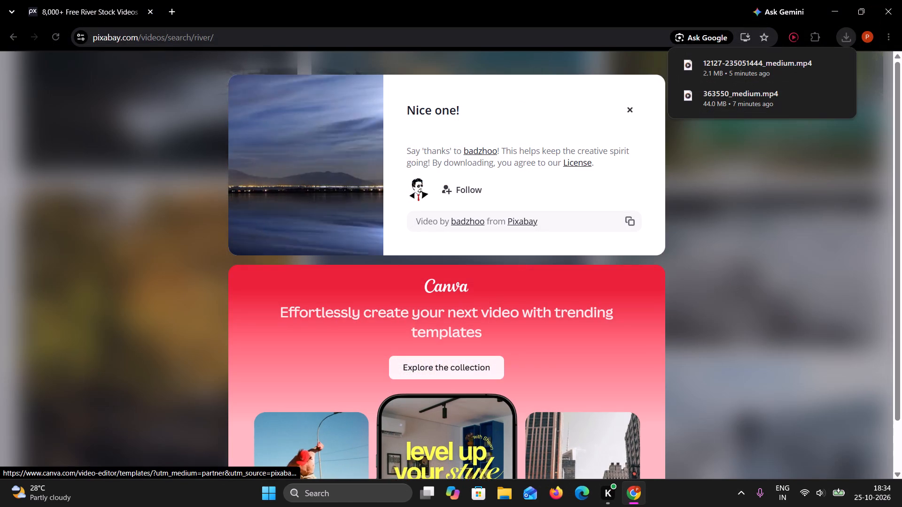
{"action": "left_click", "coordinate": [901, 0]}
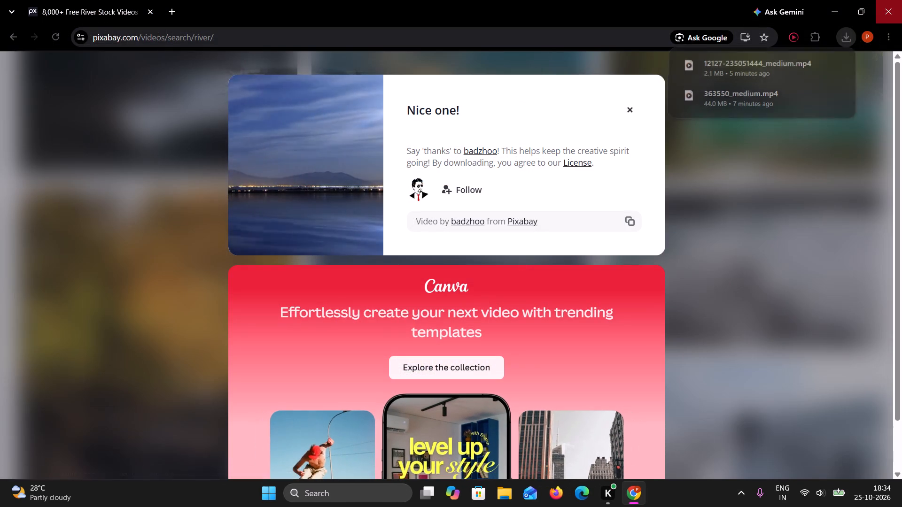